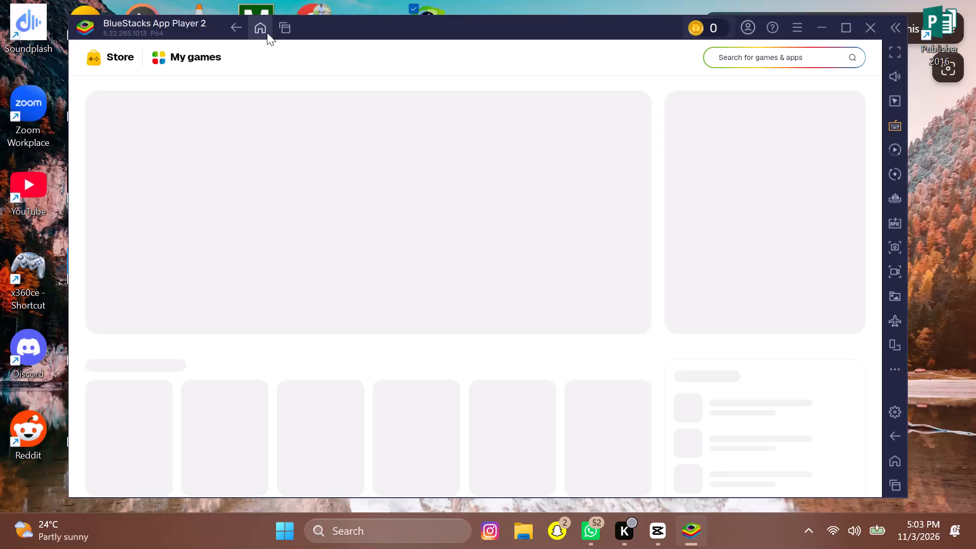
Open Media Manager from the System apps folder on the BlueStacks home screen.
{"action": "left_click", "coordinate": [256, 26]}
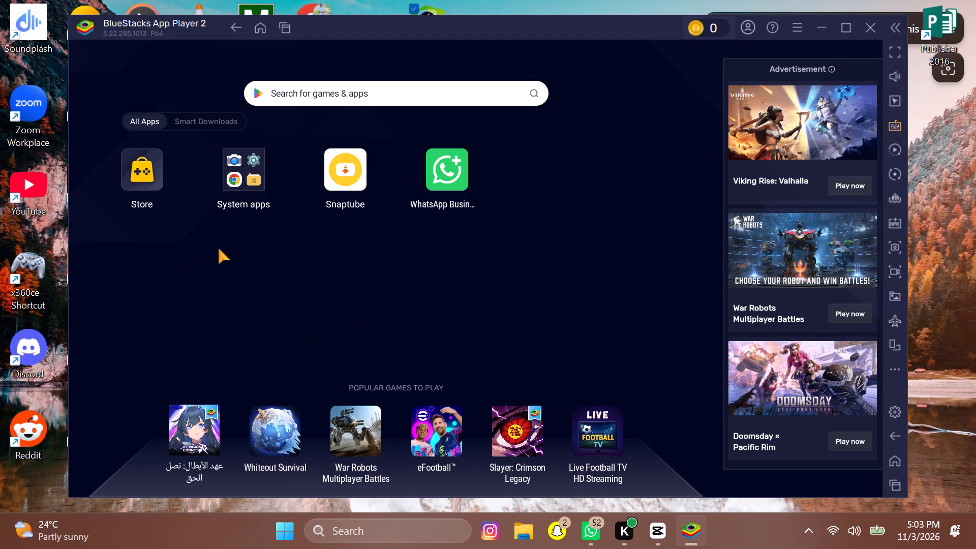
{"action": "left_click", "coordinate": [251, 161]}
{"action": "left_click", "coordinate": [499, 234]}
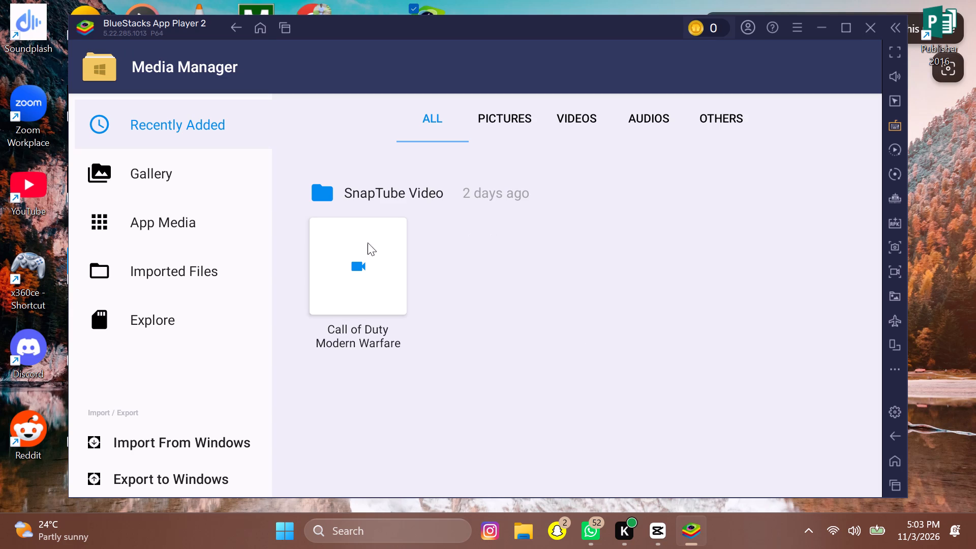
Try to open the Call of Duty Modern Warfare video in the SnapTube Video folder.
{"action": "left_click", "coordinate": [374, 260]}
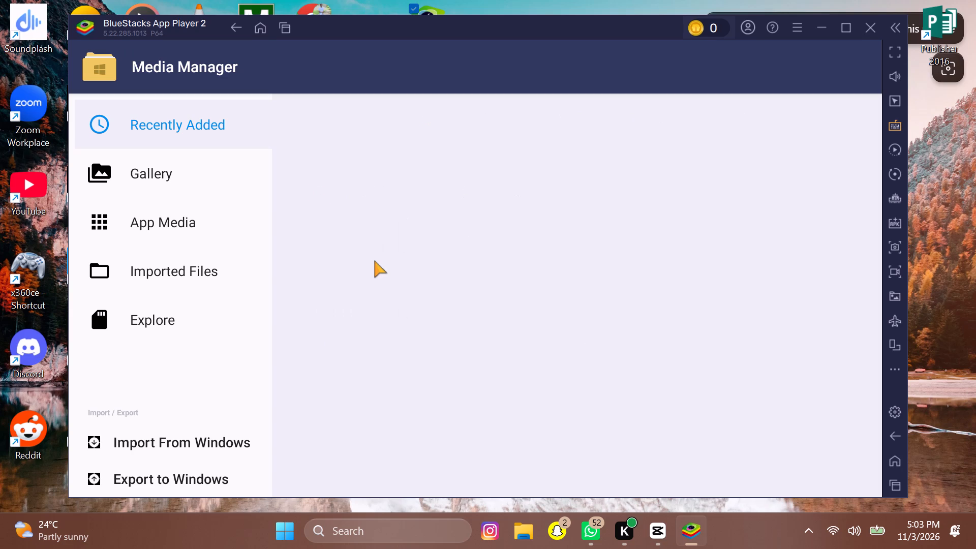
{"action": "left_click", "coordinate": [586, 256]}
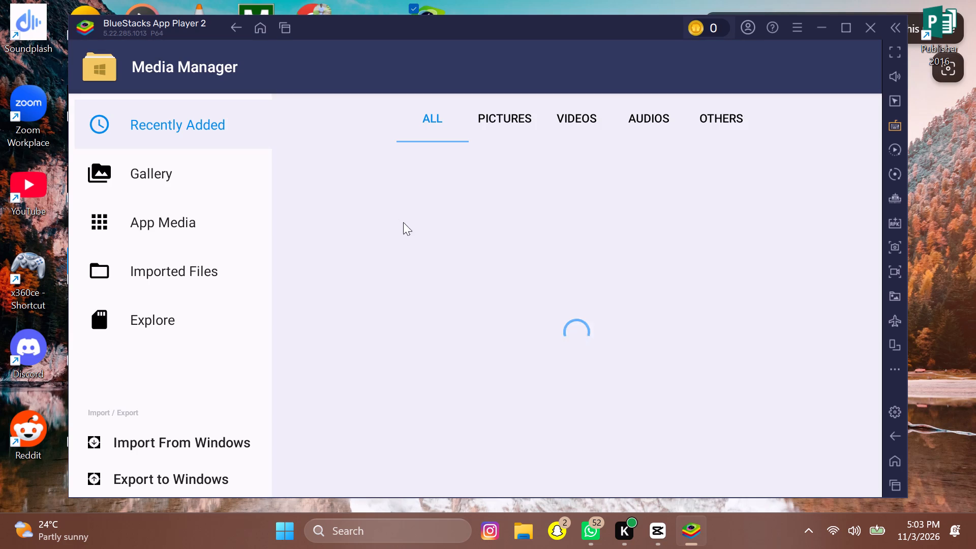
Select the Call of Duty Modern Warfare video under Recently Added and start exporting it to Windows.
{"action": "right_click", "coordinate": [373, 256]}
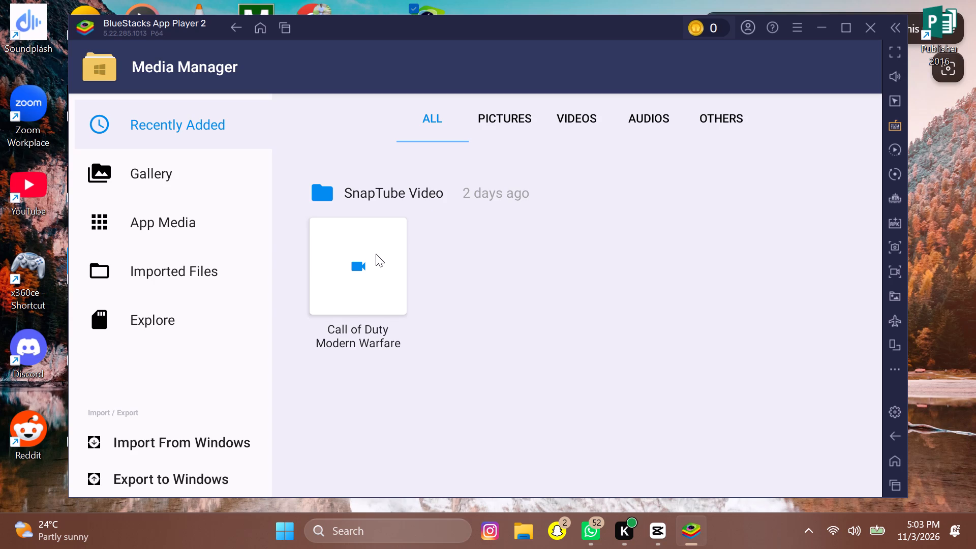
{"action": "left_click_drag", "start_coordinate": [356, 279], "coordinate": [360, 289]}
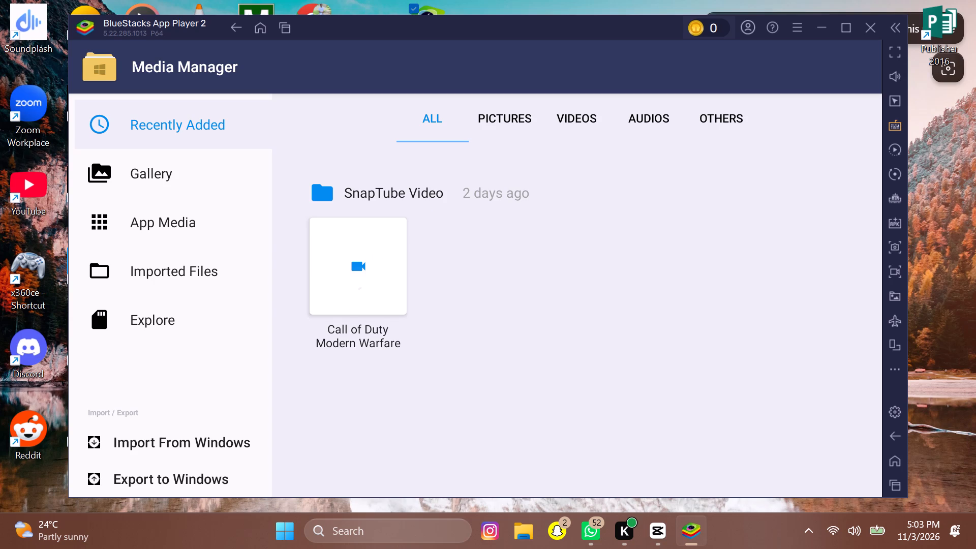
{"action": "left_click_drag", "start_coordinate": [360, 289], "coordinate": [360, 289]}
{"action": "right_click", "coordinate": [350, 295]}
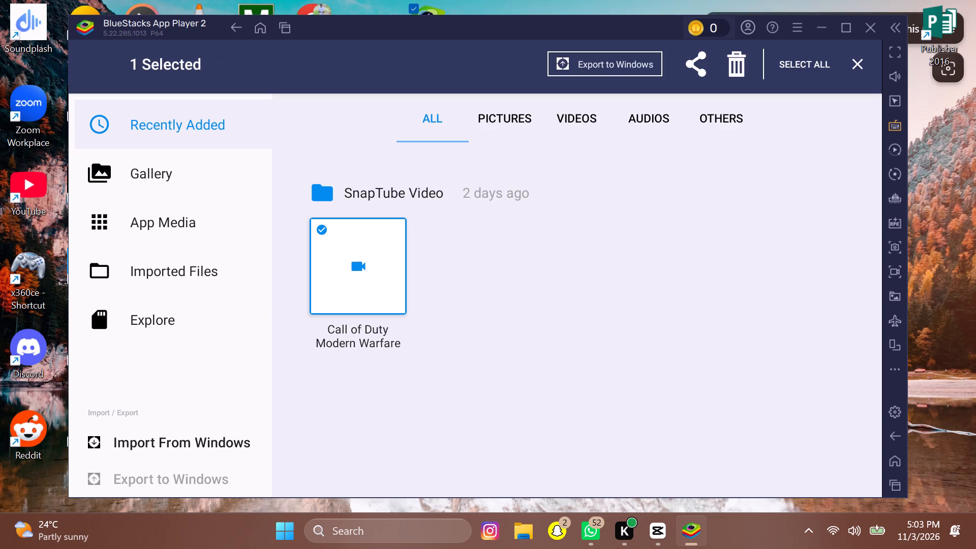
{"action": "left_click", "coordinate": [580, 67]}
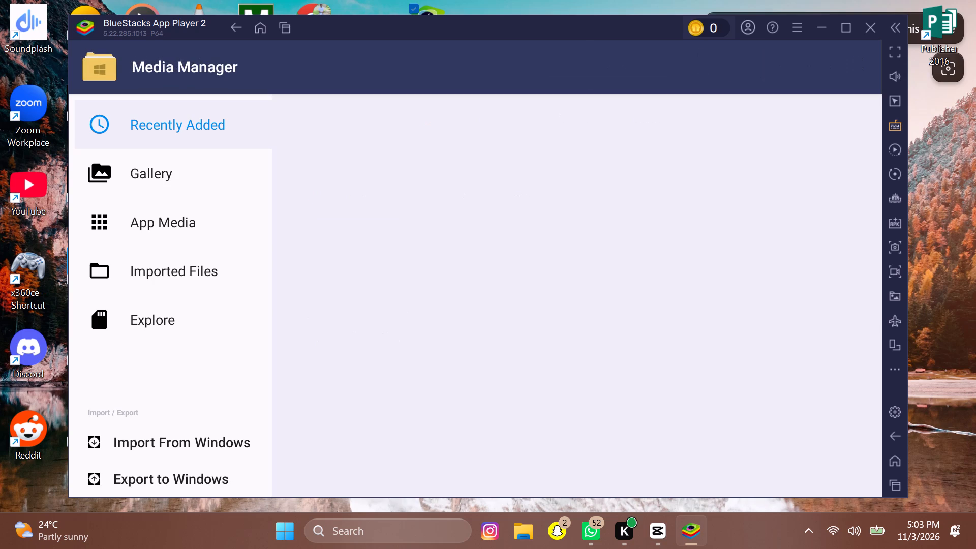
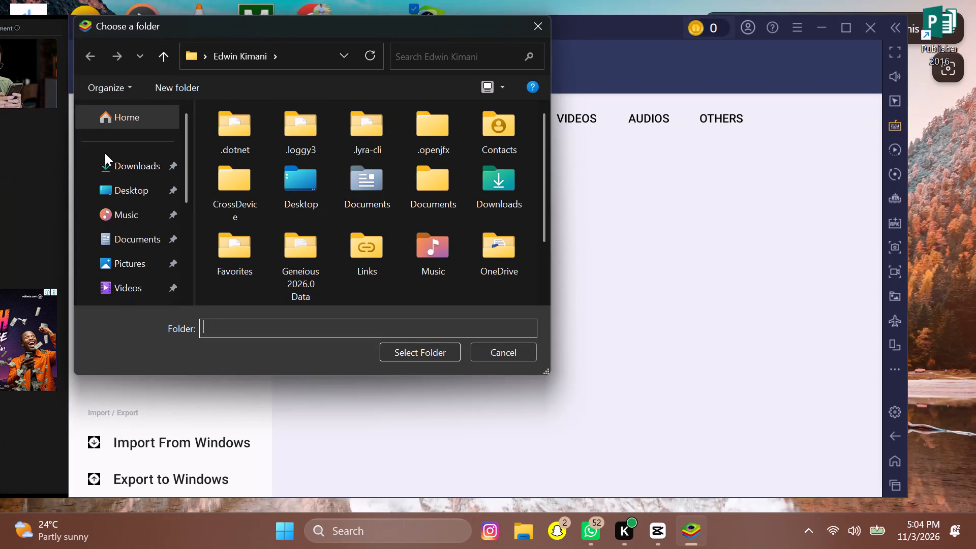
Choose the Downloads folder as the export destination for the Call of Duty Modern Warfare video.
{"action": "left_click", "coordinate": [107, 157]}
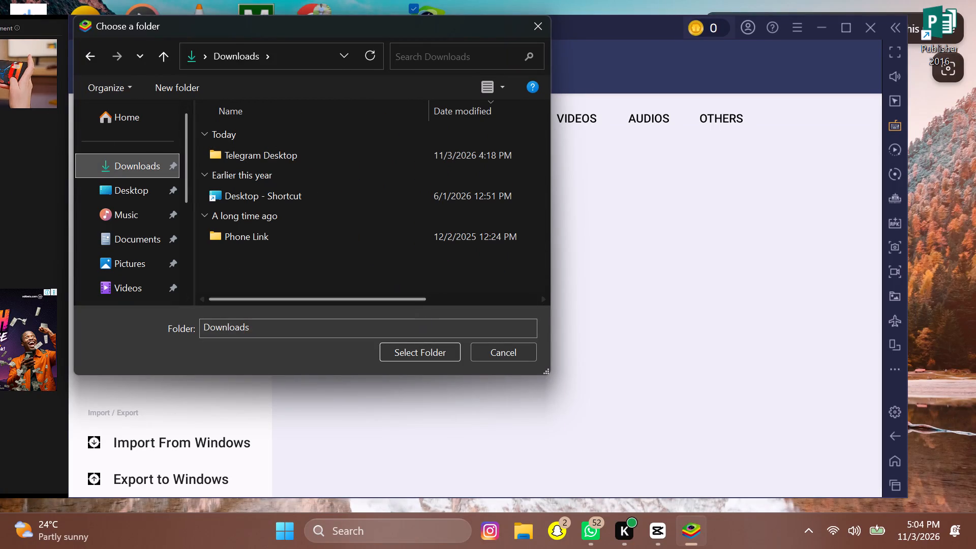
{"action": "left_click", "coordinate": [423, 355]}
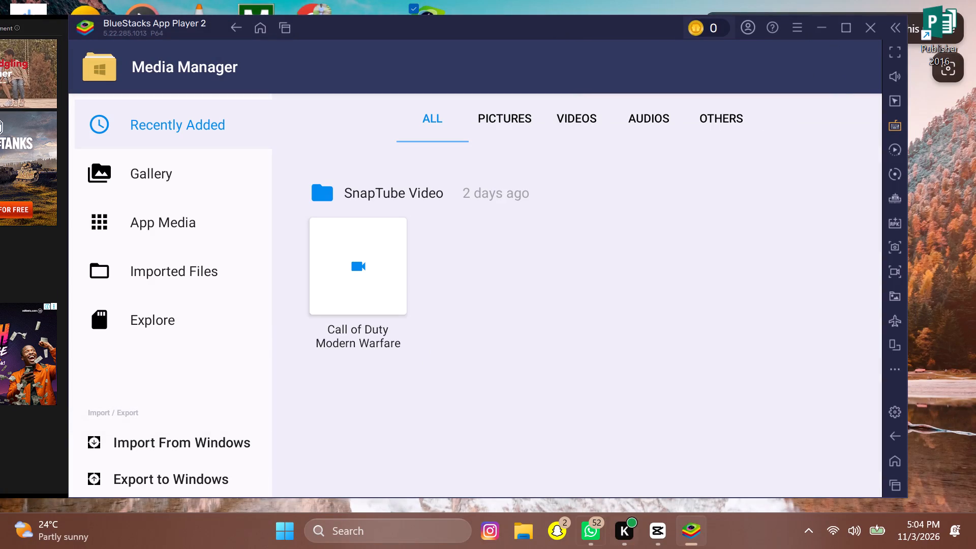
Check the exported Call of Duty video and its size in the Downloads folder in File Explorer, refresh the listing, and close the window.
{"action": "left_click", "coordinate": [532, 537]}
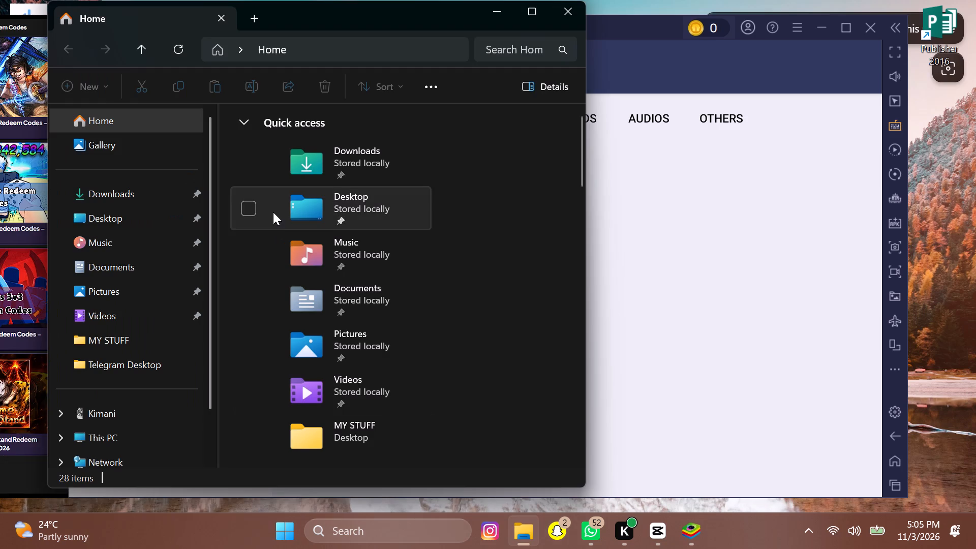
{"action": "left_click", "coordinate": [130, 185]}
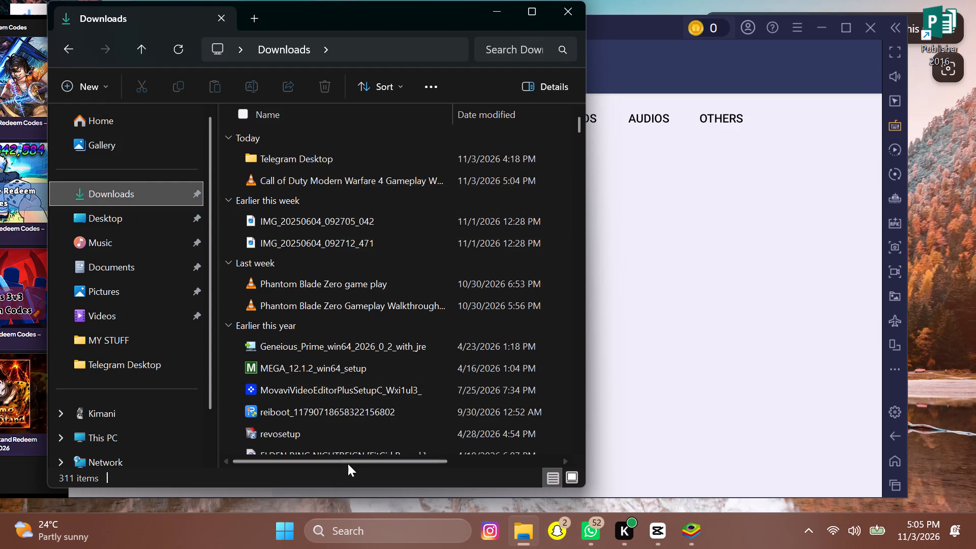
{"action": "left_click_drag", "start_coordinate": [349, 462], "coordinate": [530, 441]}
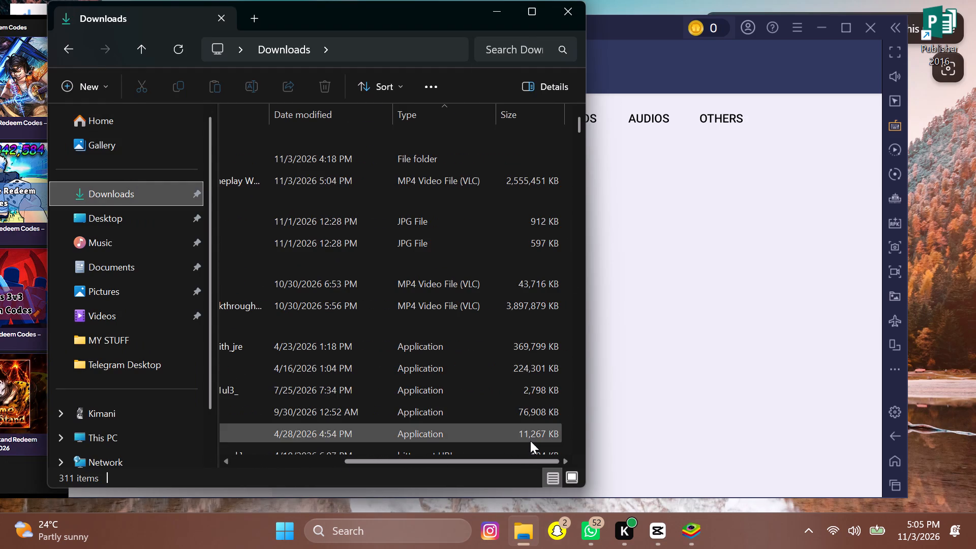
{"action": "left_click", "coordinate": [179, 46]}
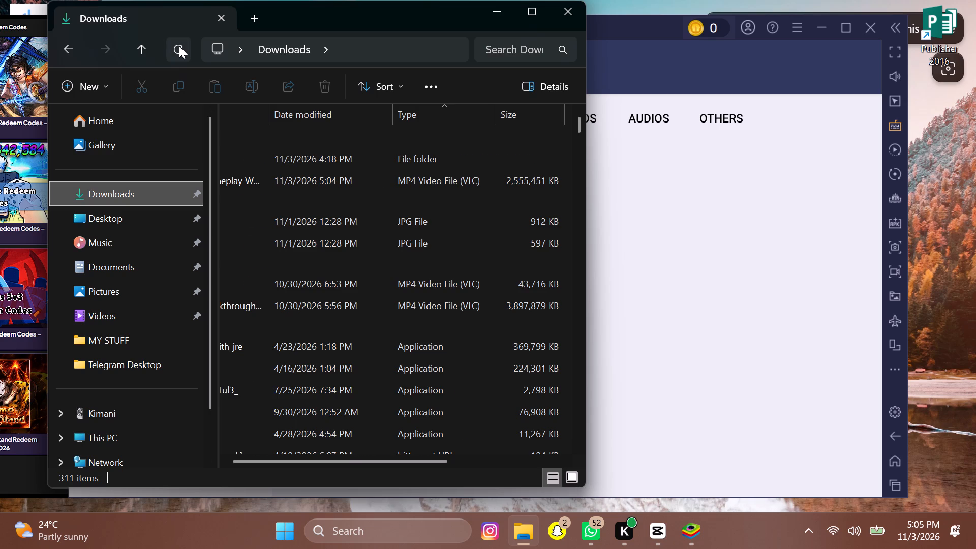
{"action": "left_click", "coordinate": [179, 46]}
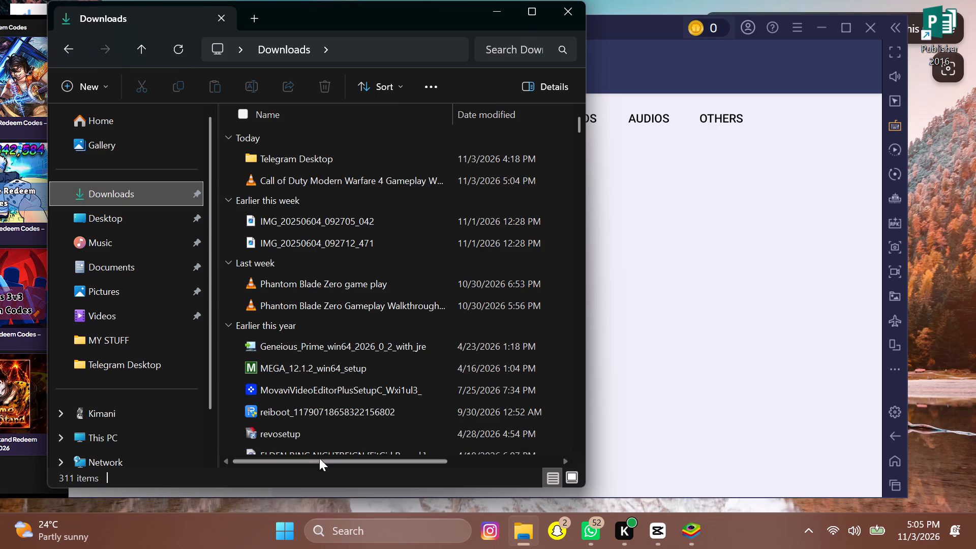
{"action": "scroll", "coordinate": [321, 459], "scroll_direction": "left", "scroll_amount": 5}
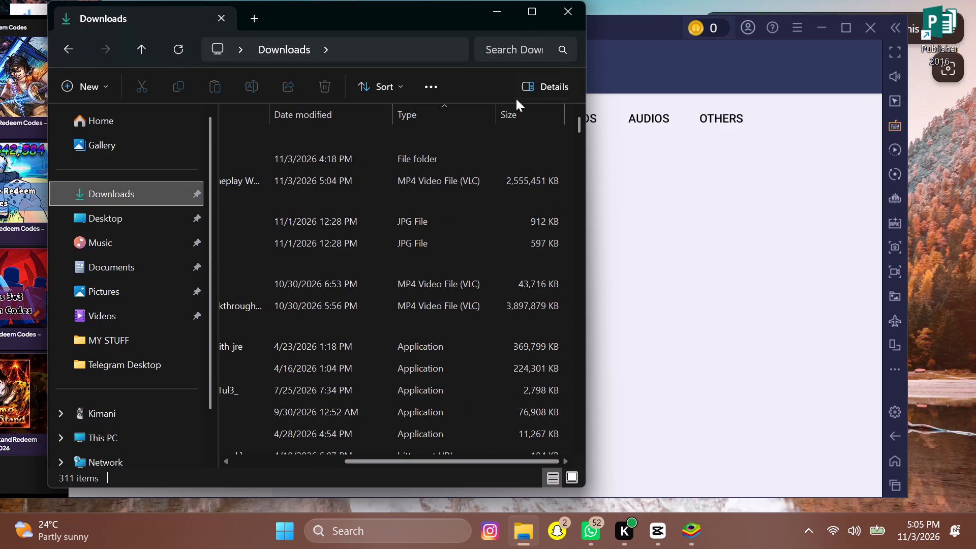
{"action": "left_click_drag", "start_coordinate": [566, 26], "coordinate": [576, 0]}
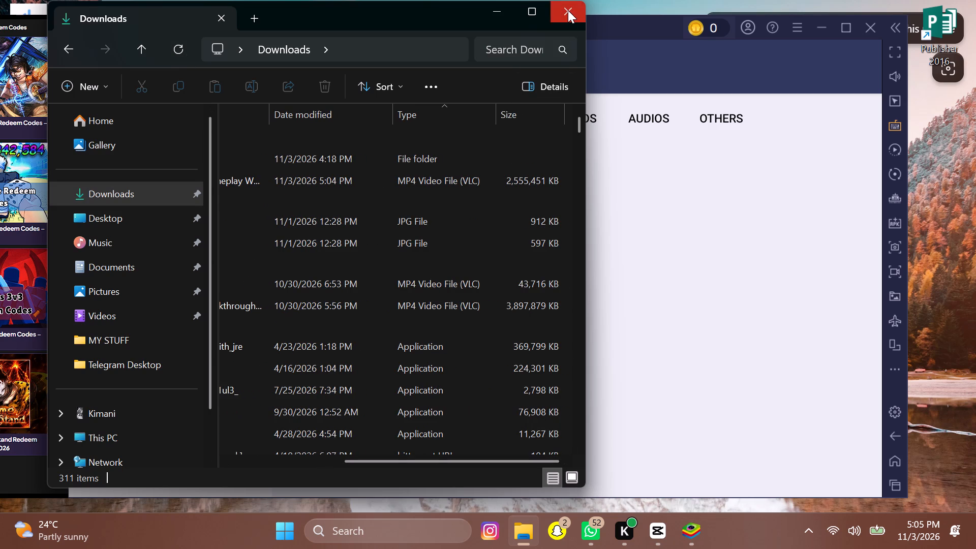
{"action": "left_click", "coordinate": [568, 10]}
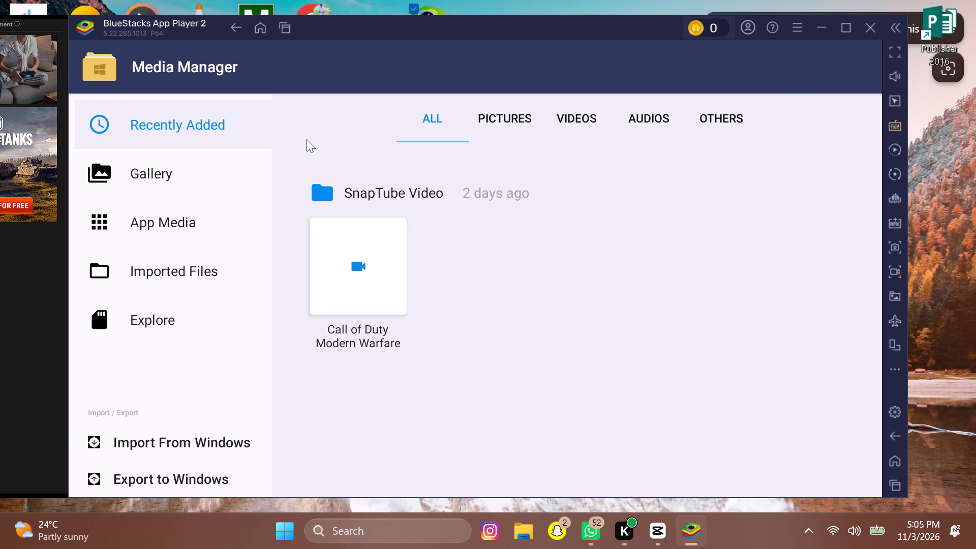
Start closing BlueStacks App Player 2.
{"action": "left_click", "coordinate": [869, 23]}
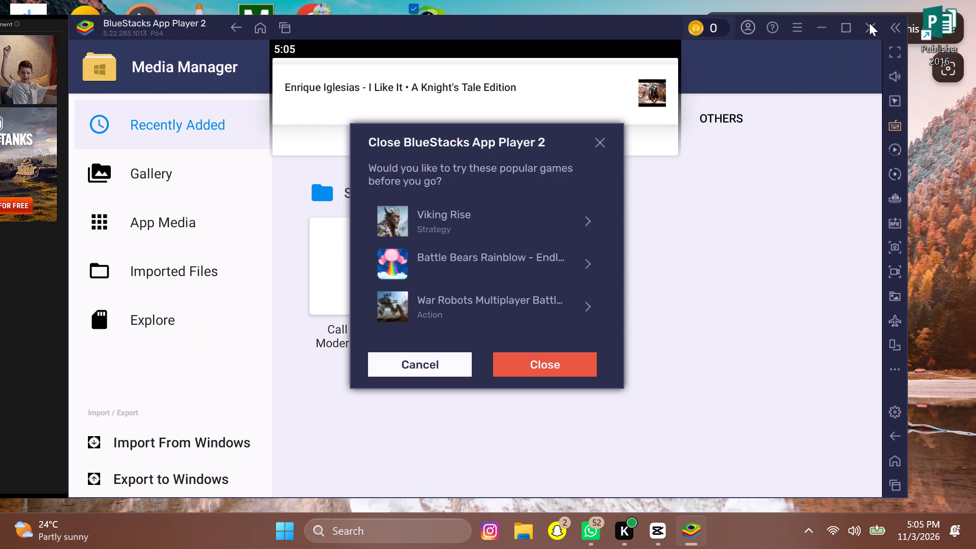
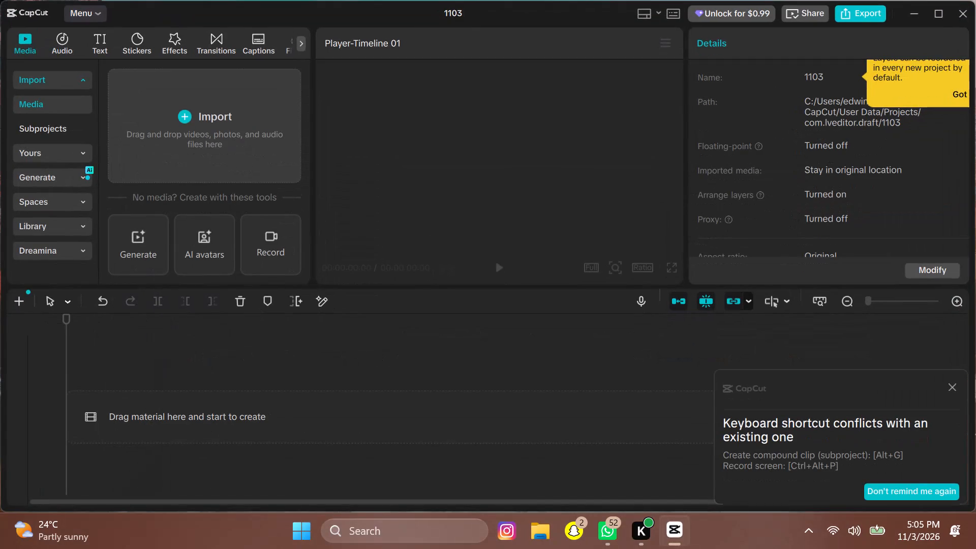
Import the Call of Duty Modern Warfare 4 gameplay video from the Downloads folder into the CapCut project's media.
{"action": "left_click", "coordinate": [215, 125]}
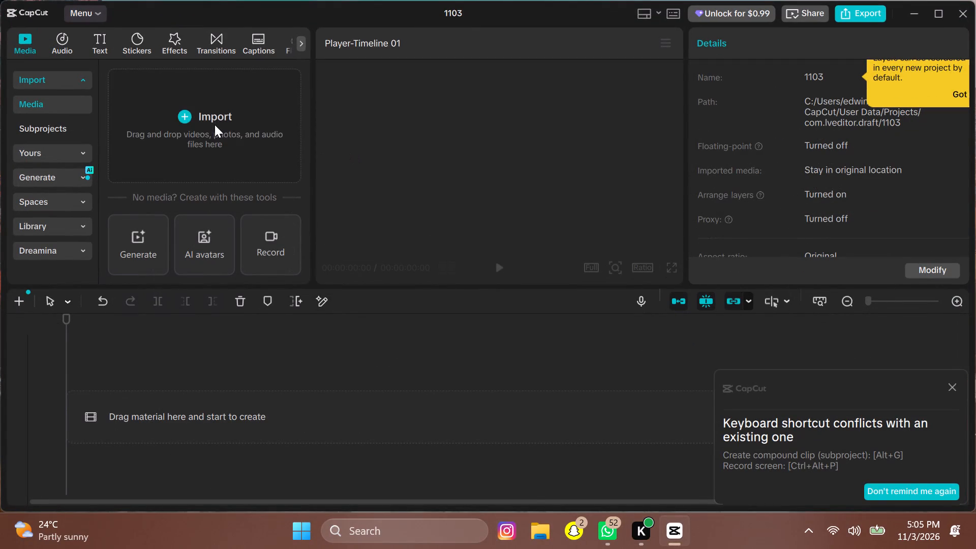
{"action": "left_click", "coordinate": [204, 137]}
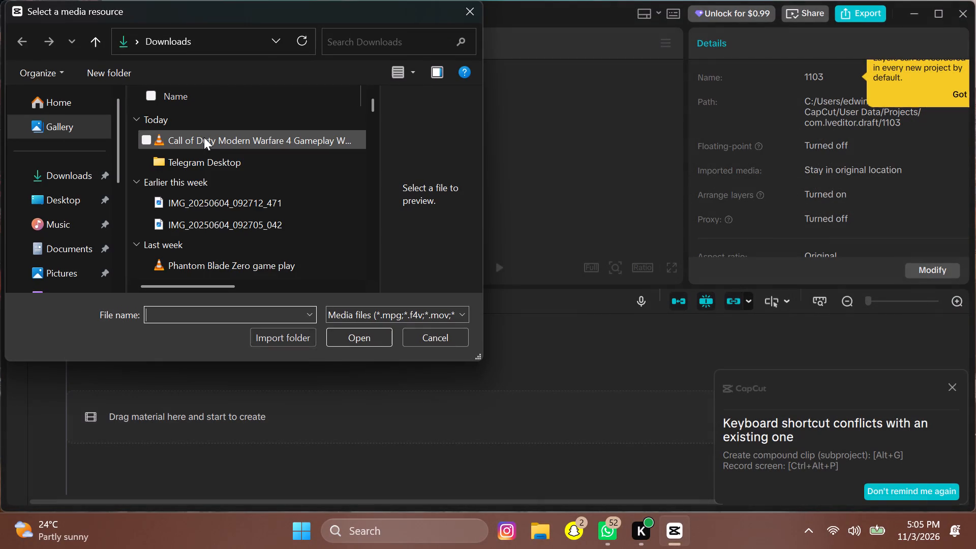
{"action": "left_click", "coordinate": [204, 137]}
{"action": "left_click", "coordinate": [357, 338]}
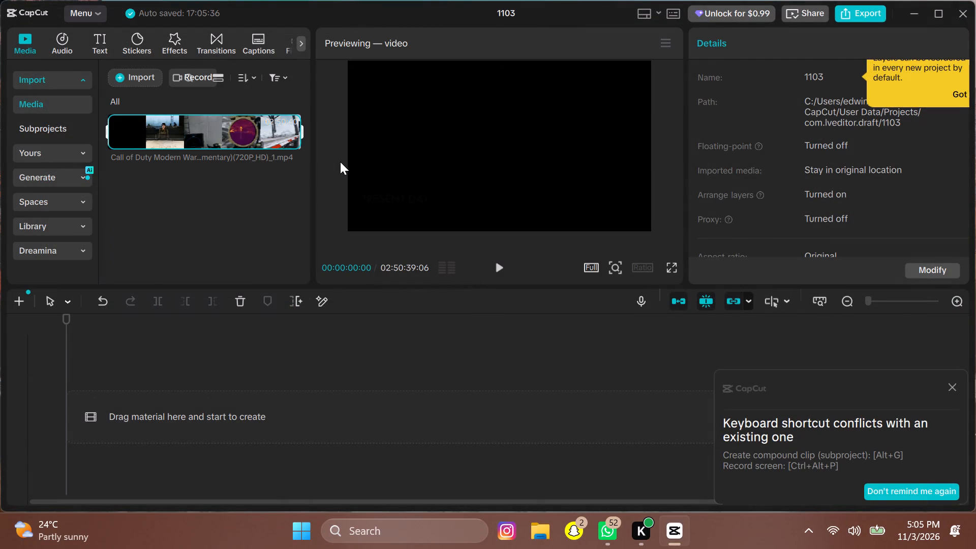
Place the imported Call of Duty video on the empty timeline, starting at 00:00.
{"action": "left_click_drag", "start_coordinate": [197, 133], "coordinate": [171, 148]}
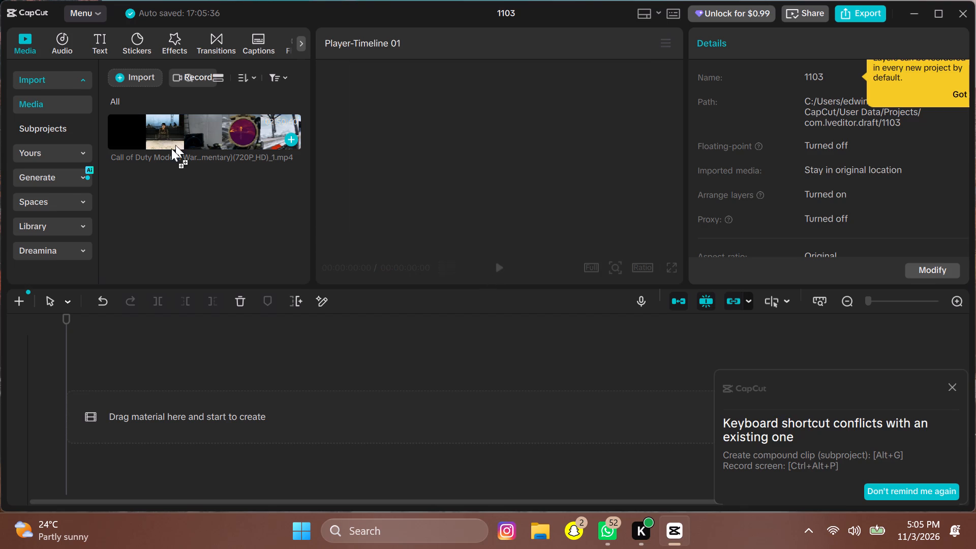
{"action": "left_click_drag", "start_coordinate": [171, 148], "coordinate": [142, 406]}
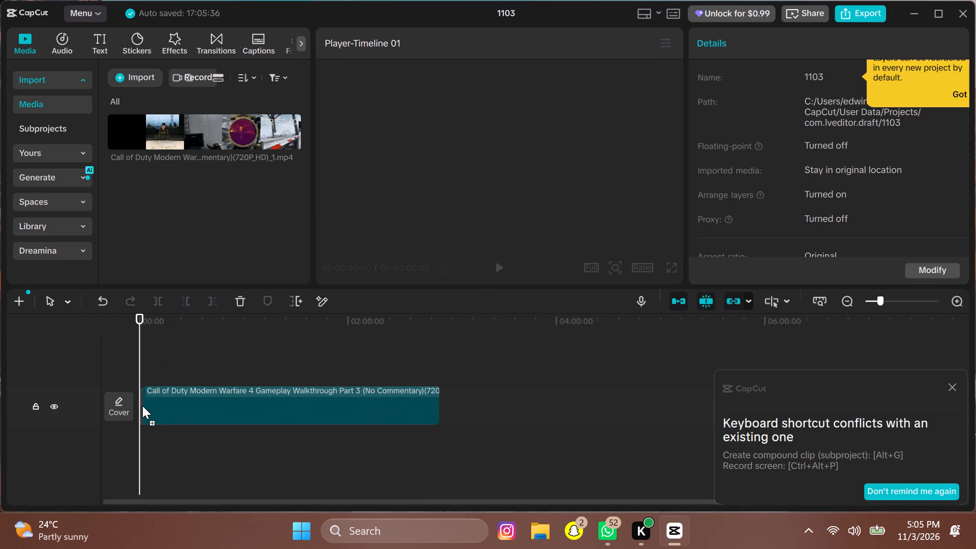
{"action": "left_click_drag", "start_coordinate": [142, 406], "coordinate": [141, 408]}
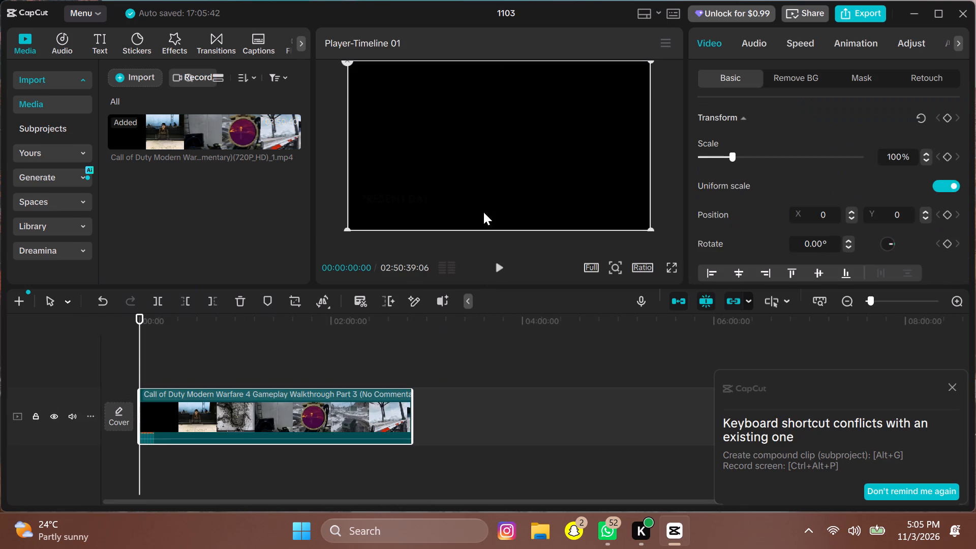
Dismiss the shortcut conflict notice and play the clip's first 50 seconds or so, looking for where the Kai call shot begins.
{"action": "left_click", "coordinate": [879, 296]}
{"action": "left_click", "coordinate": [954, 390]}
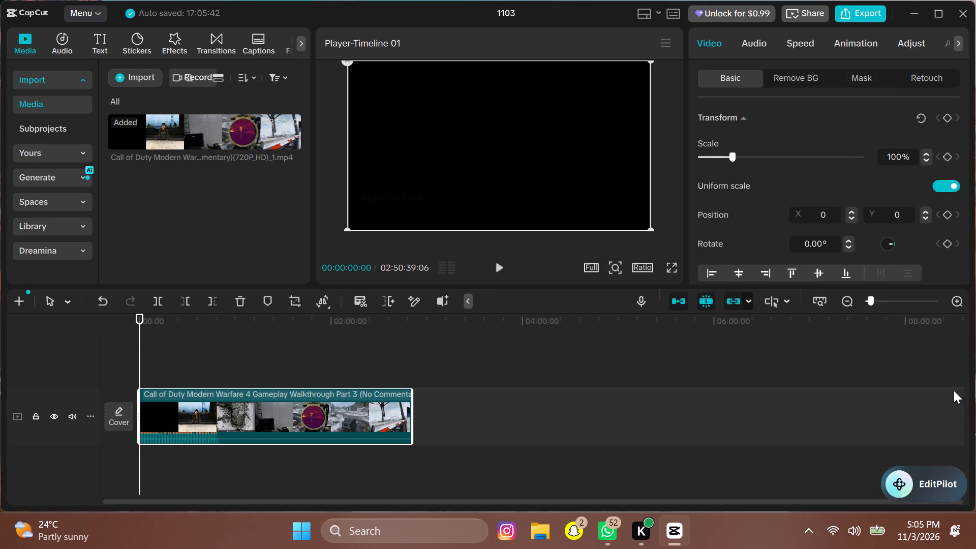
{"action": "left_click", "coordinate": [884, 300]}
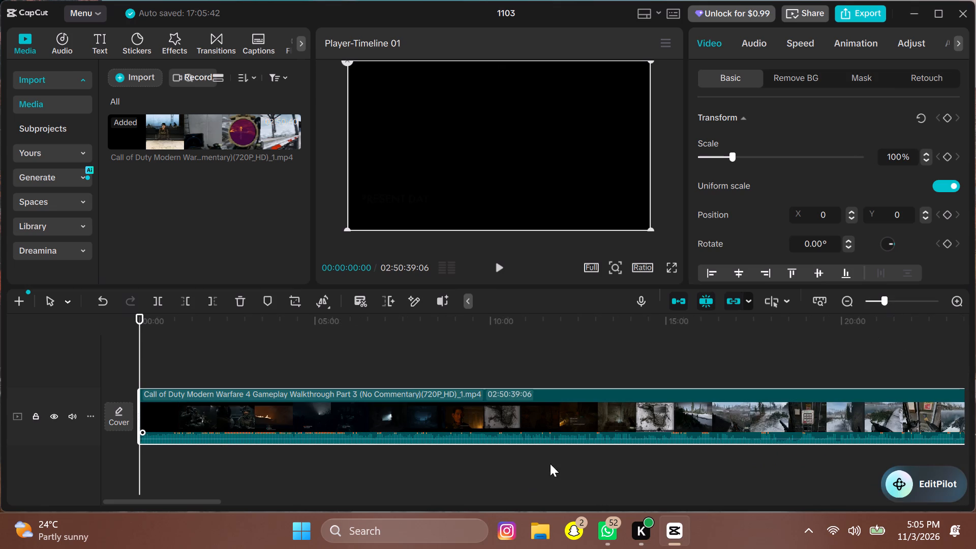
{"action": "key", "text": "space"}
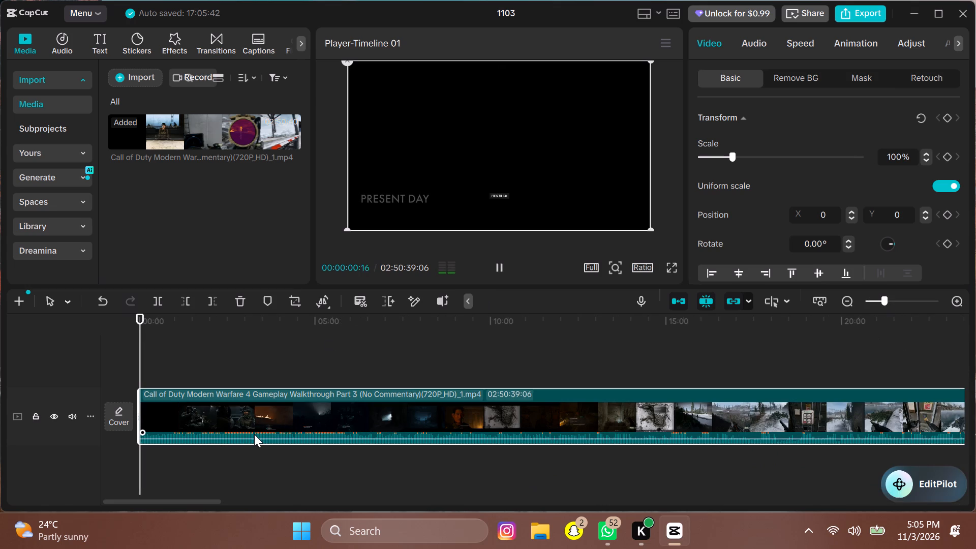
{"action": "left_click", "coordinate": [190, 410]}
{"action": "left_click", "coordinate": [290, 421]}
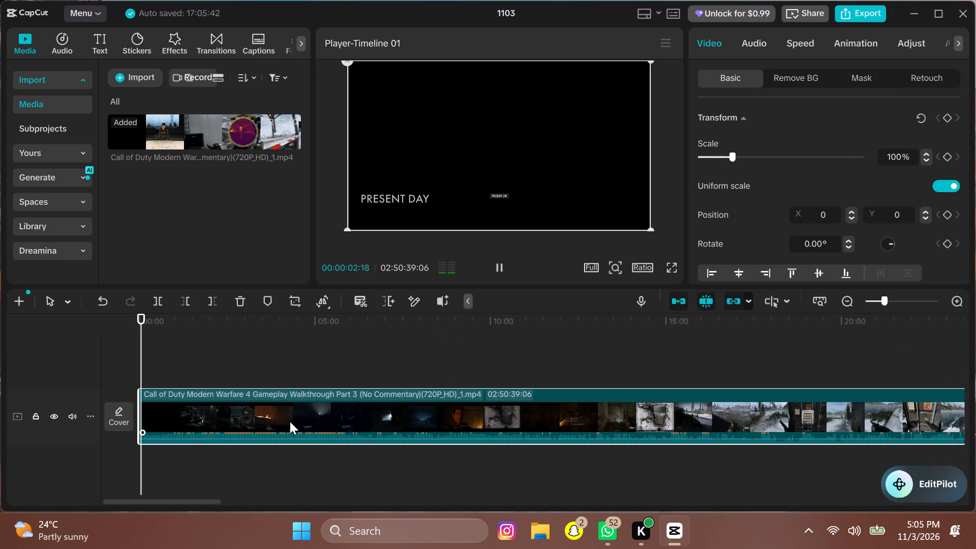
{"action": "key", "text": "space"}
{"action": "key", "text": "space"}
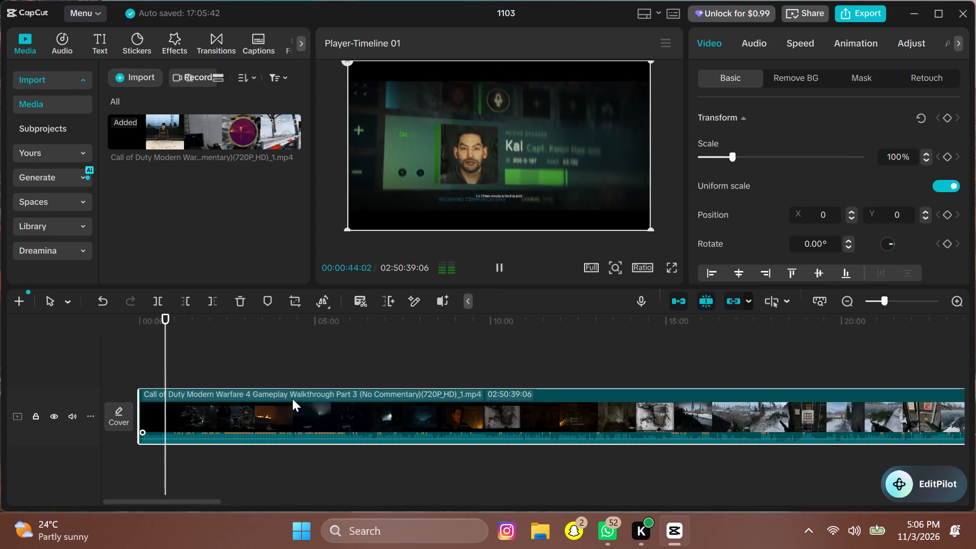
{"action": "left_click", "coordinate": [559, 411]}
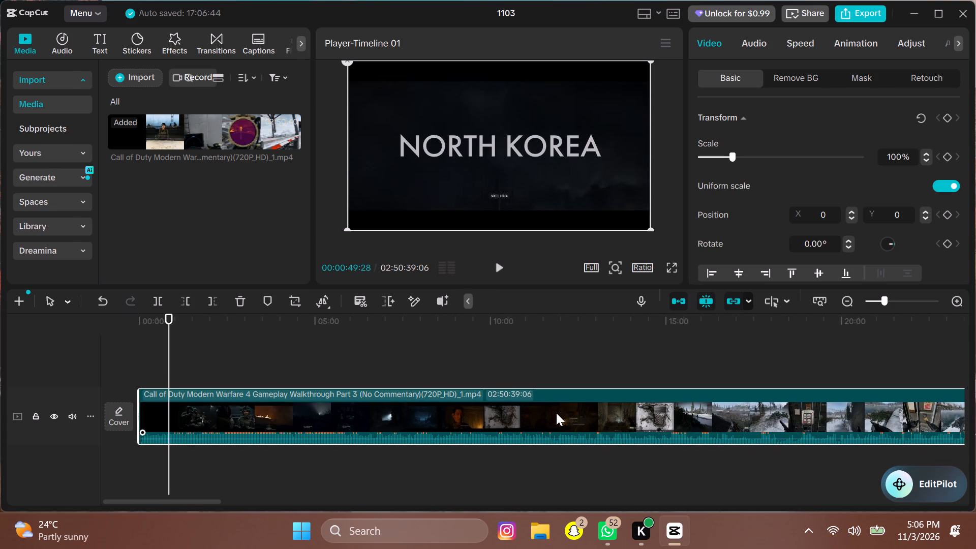
{"action": "key", "text": "space"}
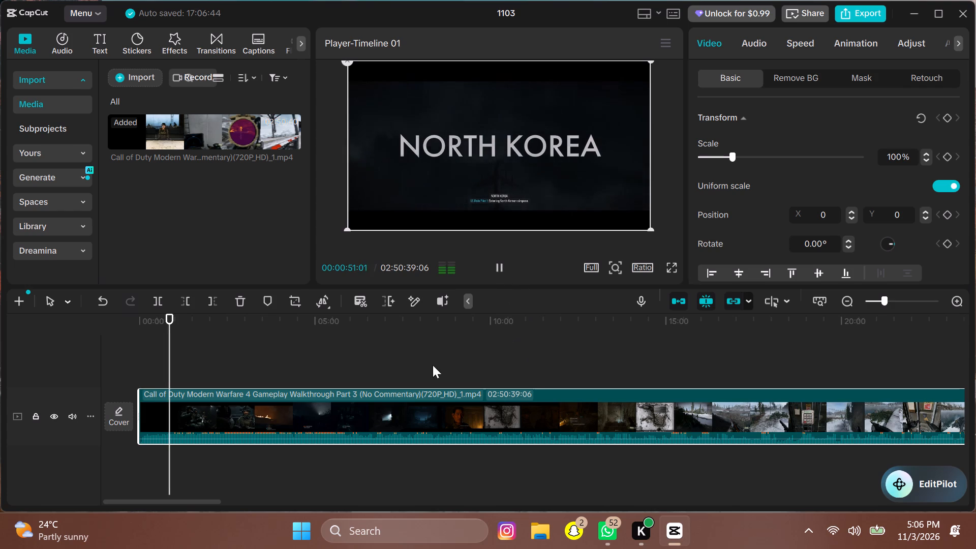
{"action": "left_click_drag", "start_coordinate": [167, 371], "coordinate": [158, 372]}
{"action": "key", "text": "space"}
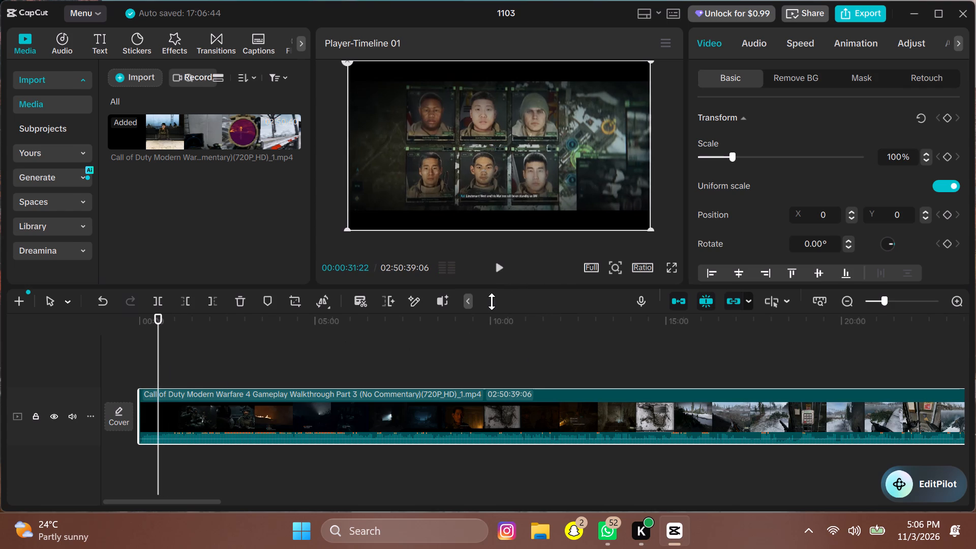
{"action": "key", "text": "space"}
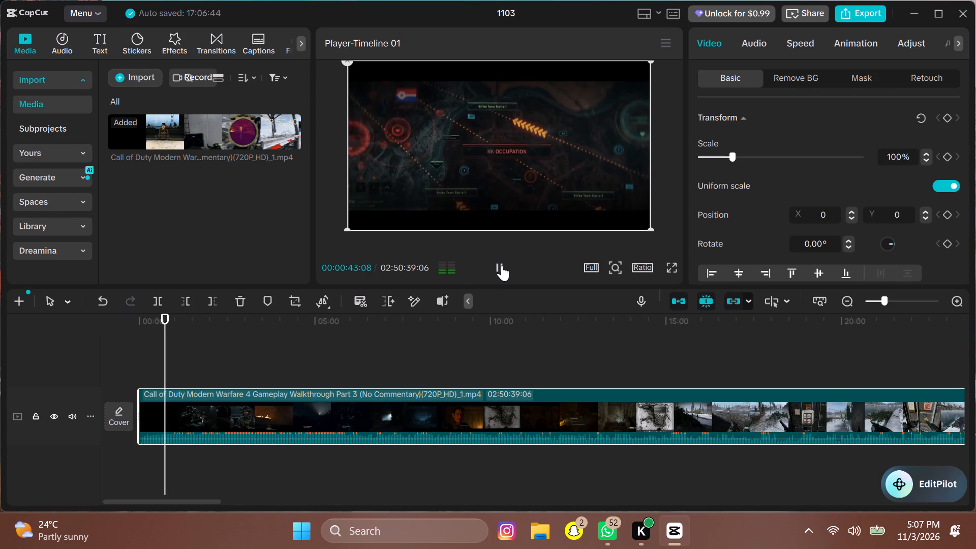
{"action": "key", "text": "space"}
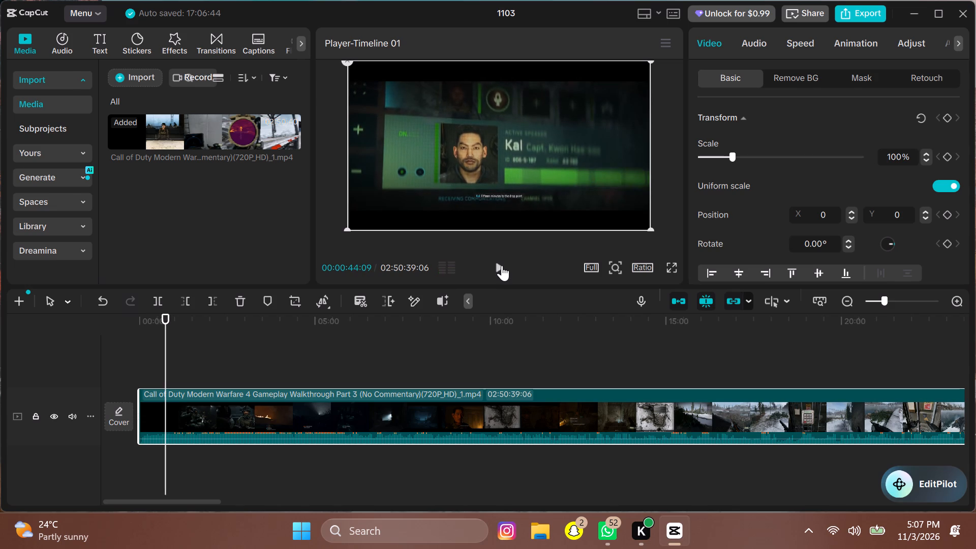
Trim away everything before 00:00:43:12, the first frame of the Kai call shot, from the timeline clip.
{"action": "key", "text": "Left"}
{"action": "key", "text": "Left"}
{"action": "key", "text": "Left"}
{"action": "key", "text": "Left"}
{"action": "key", "text": "Left"}
{"action": "key", "text": "Left"}
{"action": "key", "text": "Left"}
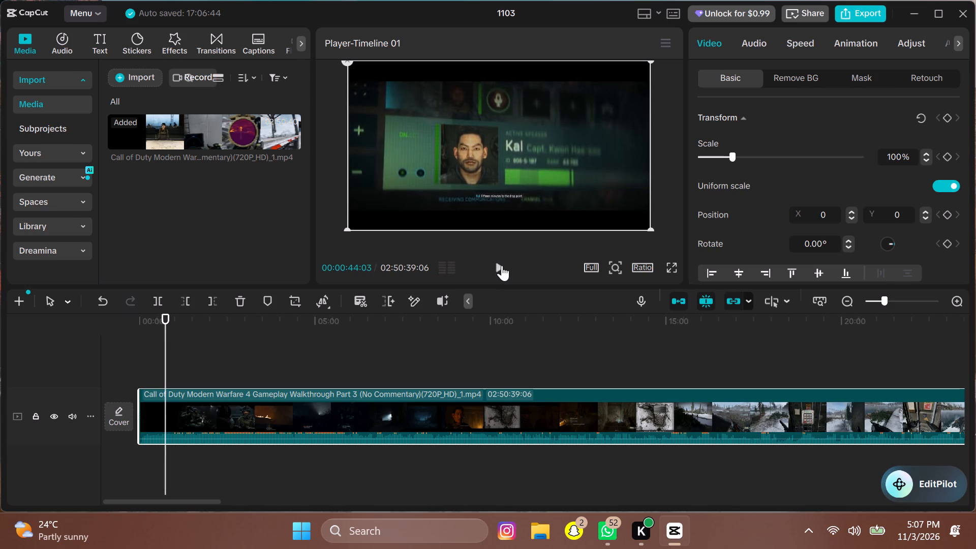
{"action": "key", "text": "Left"}
{"action": "key", "text": "Left"}
{"action": "key", "text": "Left"}
{"action": "key", "text": "Left"}
{"action": "key", "text": "Left"}
{"action": "key", "text": "Left"}
{"action": "key", "text": "Left"}
{"action": "key", "text": "Left"}
{"action": "key", "text": "Left"}
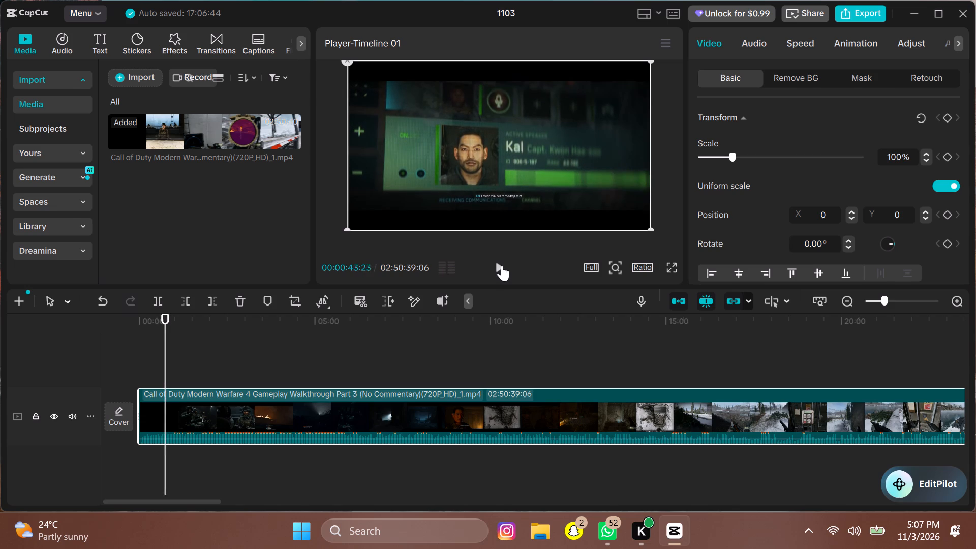
{"action": "key", "text": "Left"}
{"action": "key", "text": "Left"}
{"action": "key", "text": "Left"}
{"action": "key", "text": "Left"}
{"action": "key", "text": "Left"}
{"action": "key", "text": "Left"}
{"action": "key", "text": "Left"}
{"action": "key", "text": "Left"}
{"action": "key", "text": "Left"}
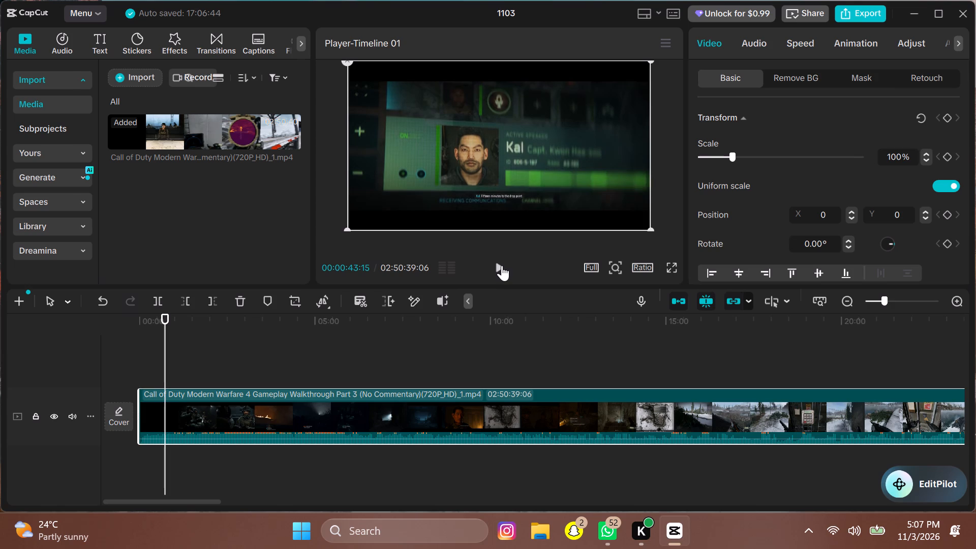
{"action": "key", "text": "Left"}
{"action": "key", "text": "Left"}
{"action": "key", "text": "Left"}
{"action": "key", "text": "Left"}
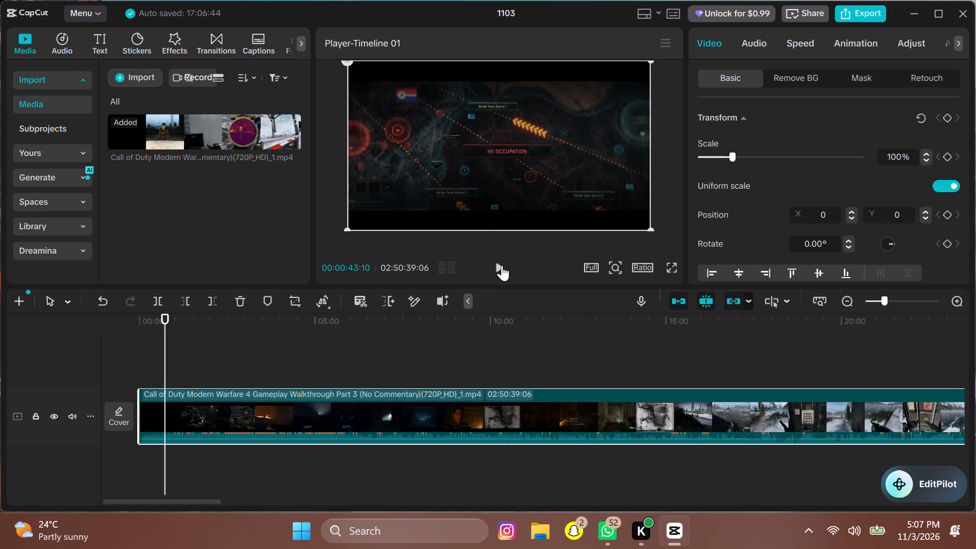
{"action": "key", "text": "Right"}
{"action": "key", "text": "space"}
{"action": "key", "text": "space"}
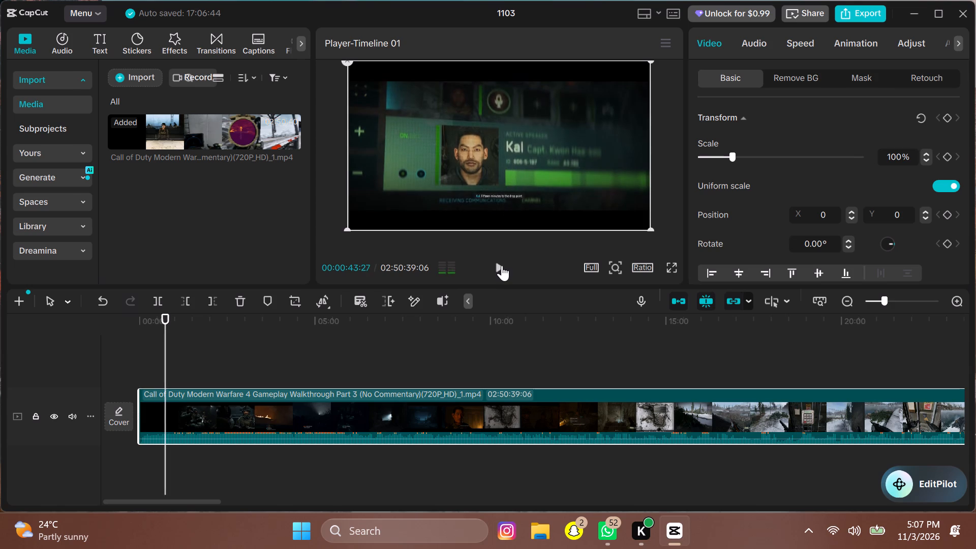
{"action": "key", "text": "Left"}
{"action": "key", "text": "Left"}
{"action": "key", "text": "Left"}
{"action": "key", "text": "Left"}
{"action": "key", "text": "Left"}
{"action": "key", "text": "Left"}
{"action": "key", "text": "Left"}
{"action": "key", "text": "Left"}
{"action": "key", "text": "Left"}
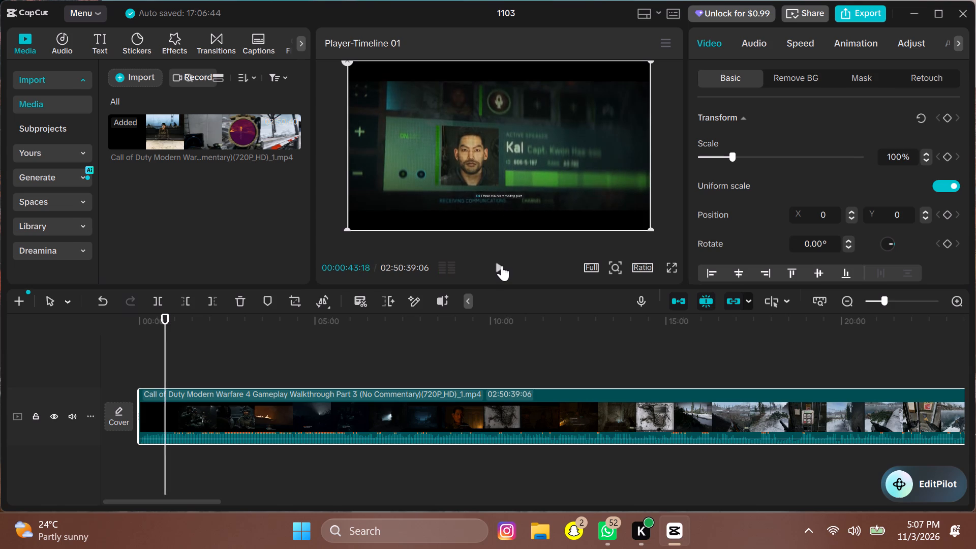
{"action": "key", "text": "Left"}
{"action": "key", "text": "Left"}
{"action": "key", "text": "Left"}
{"action": "key", "text": "Left"}
{"action": "key", "text": "Left"}
{"action": "key", "text": "Left"}
{"action": "key", "text": "Left"}
{"action": "key", "text": "Left"}
{"action": "key", "text": "Left"}
{"action": "key", "text": "Left"}
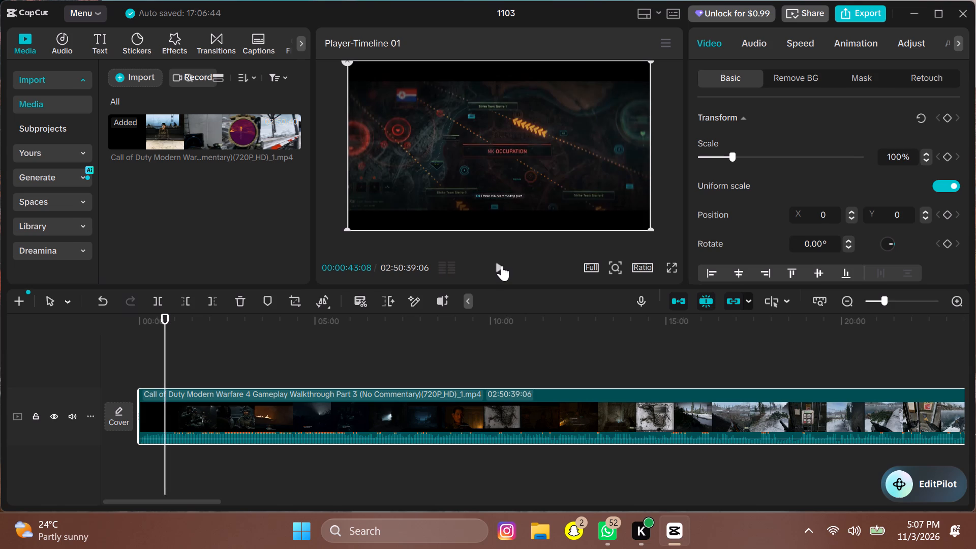
{"action": "key", "text": "Right"}
{"action": "key", "text": "Right"}
{"action": "key", "text": "Right"}
{"action": "key", "text": "Right"}
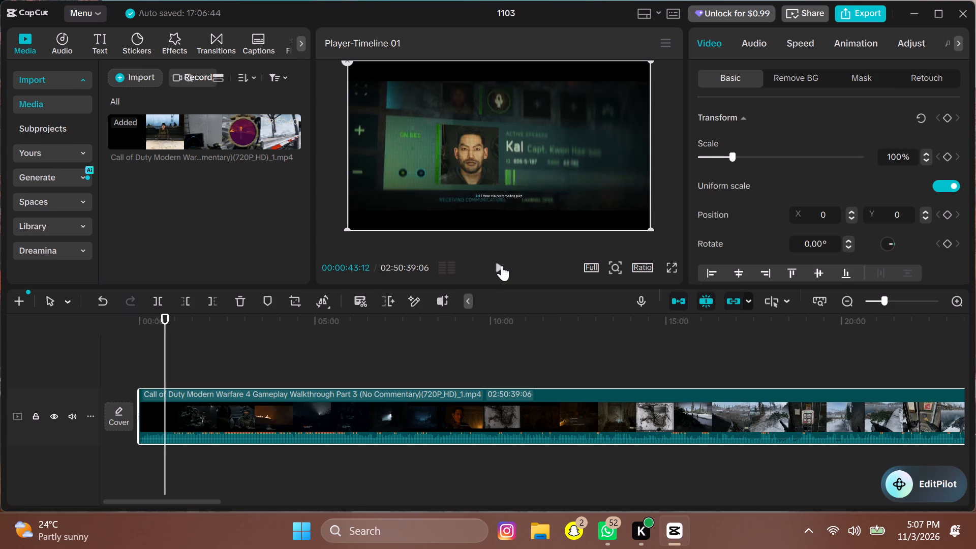
{"action": "double_click", "coordinate": [190, 302]}
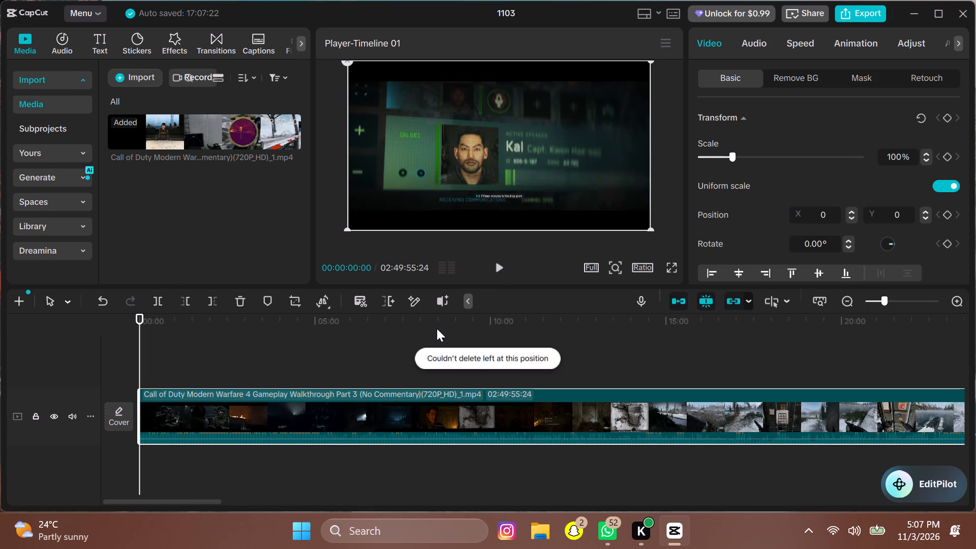
Play the first ten seconds of the trimmed clip to review the Kai call shot and the dark scene after it.
{"action": "key", "text": "space"}
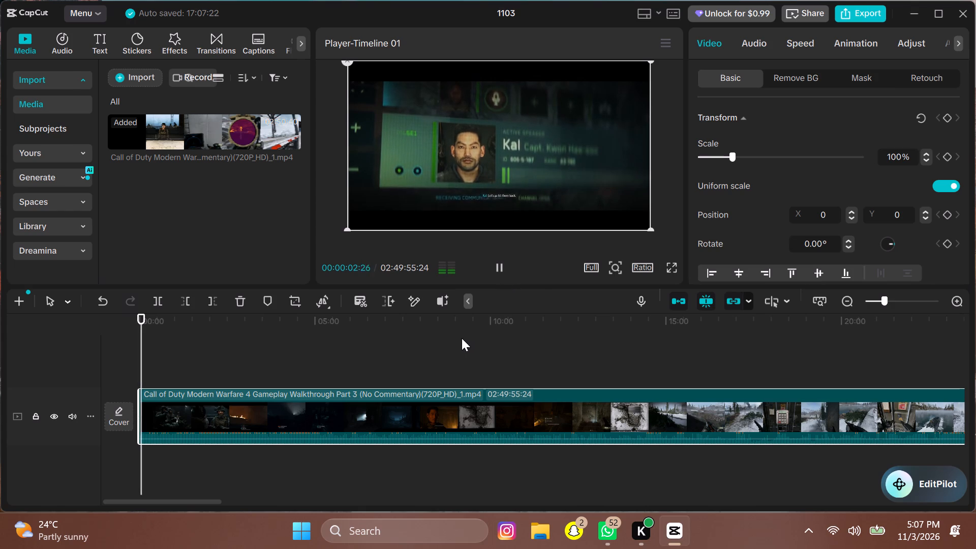
{"action": "key", "text": "space"}
{"action": "key", "text": "space"}
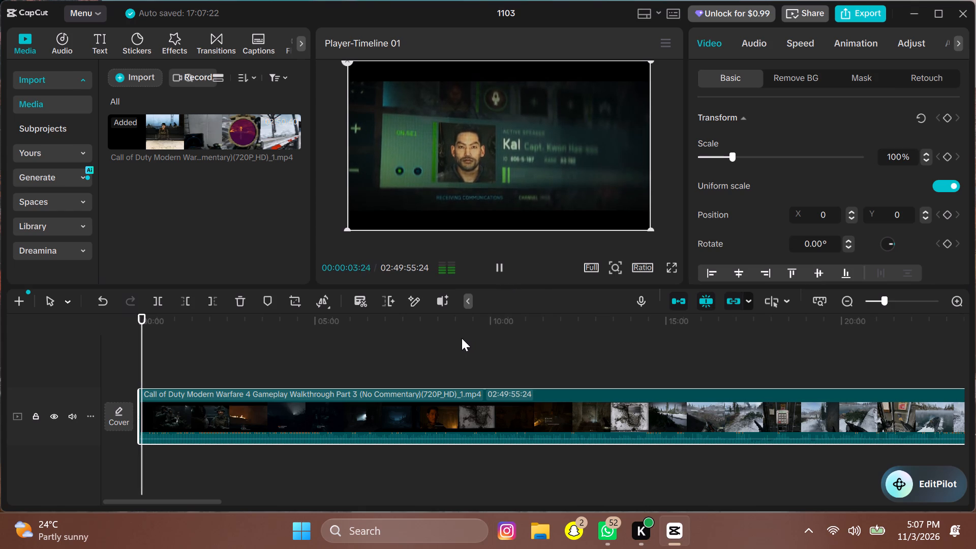
{"action": "key", "text": "space"}
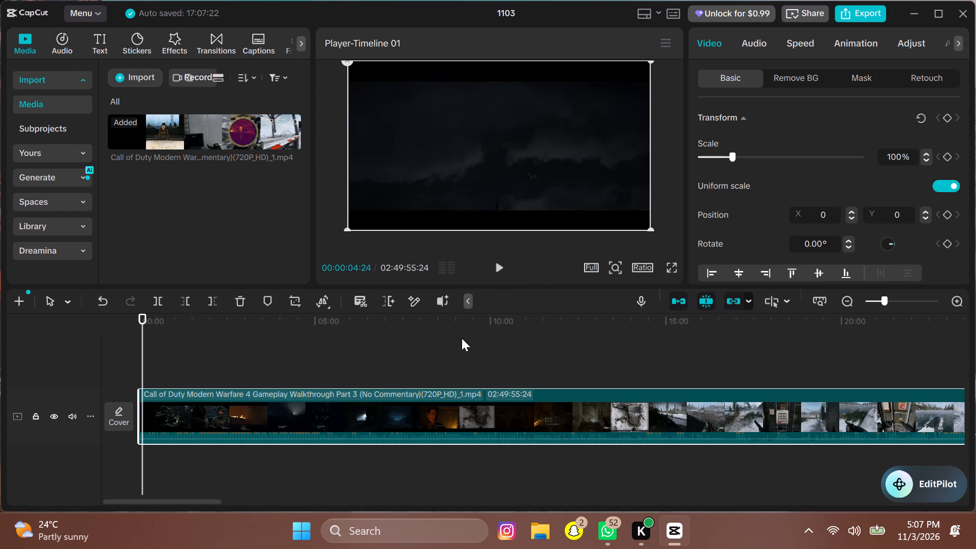
{"action": "key", "text": "space"}
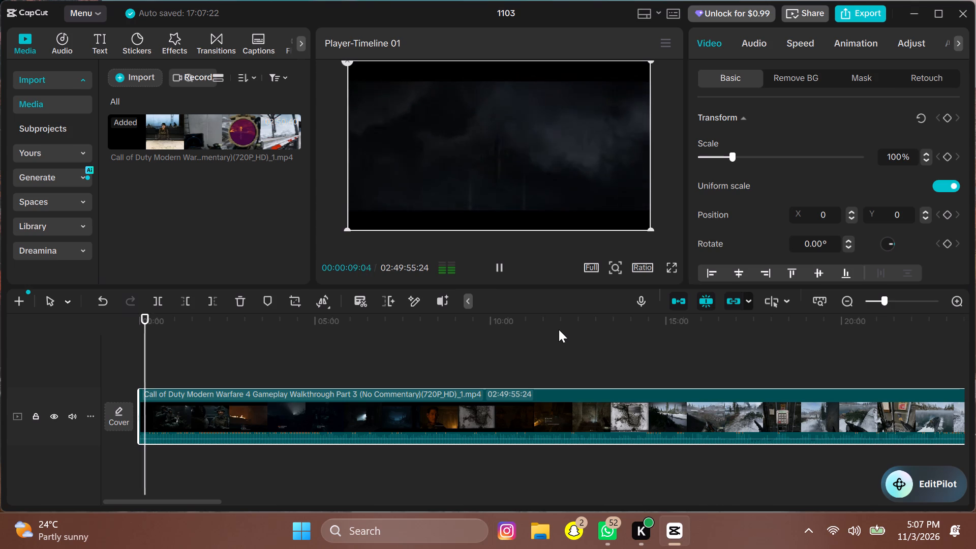
{"action": "key", "text": "space"}
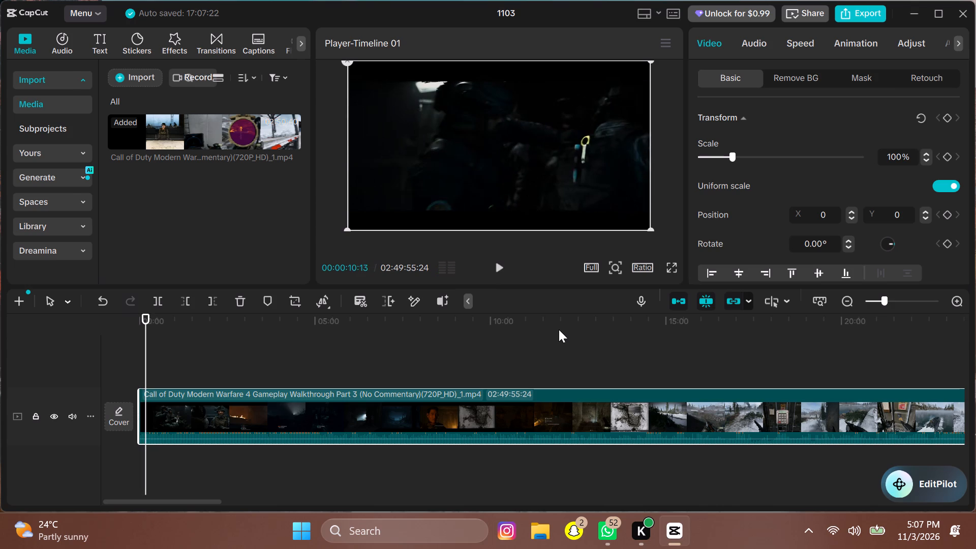
{"action": "key", "text": "Left"}
{"action": "key", "text": "Left"}
{"action": "key", "text": "Left"}
{"action": "key", "text": "Left"}
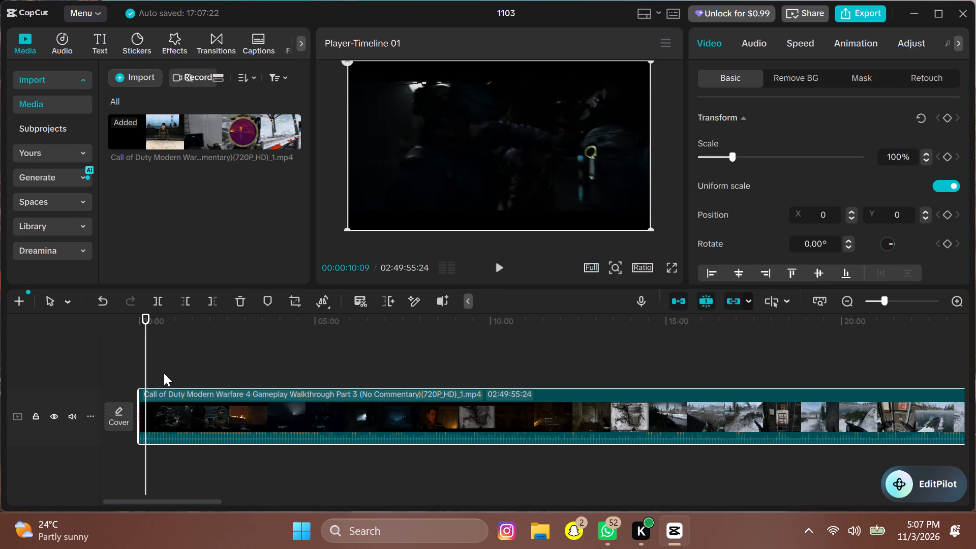
Split the timeline clip at 00:00:03:29, on the last frame of the Kai call shot before the dark cloud scene.
{"action": "left_click", "coordinate": [142, 356]}
{"action": "key", "text": "space"}
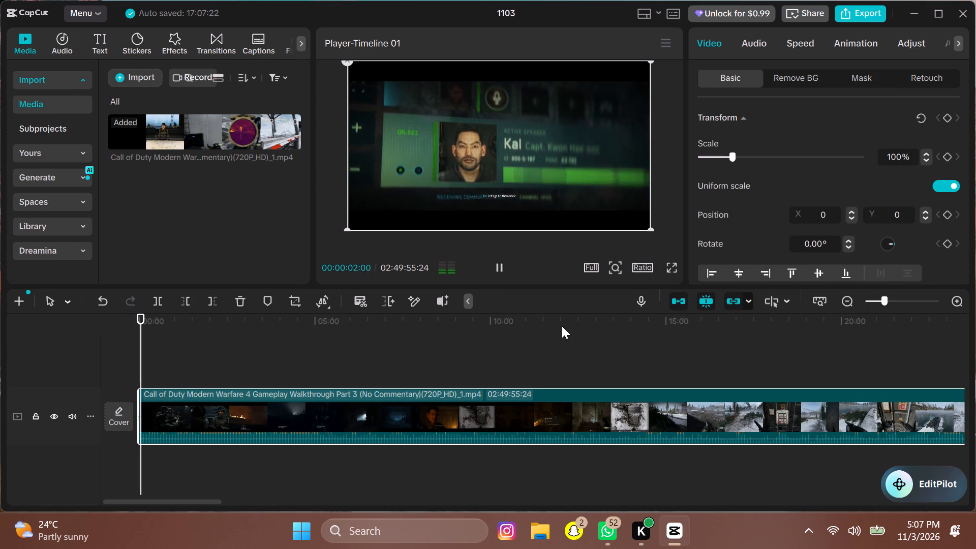
{"action": "key", "text": "space"}
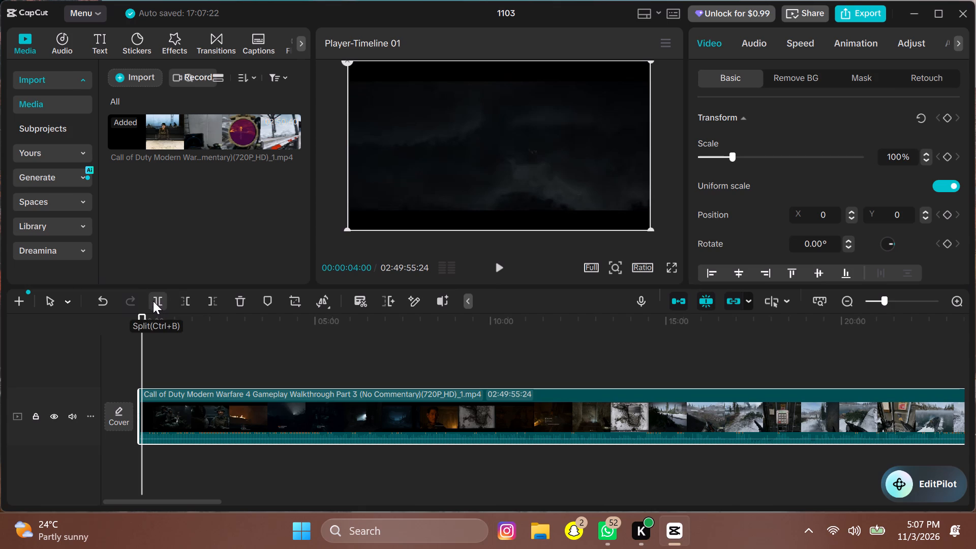
{"action": "key", "text": "Left"}
{"action": "key", "text": "Left"}
{"action": "key", "text": "Left"}
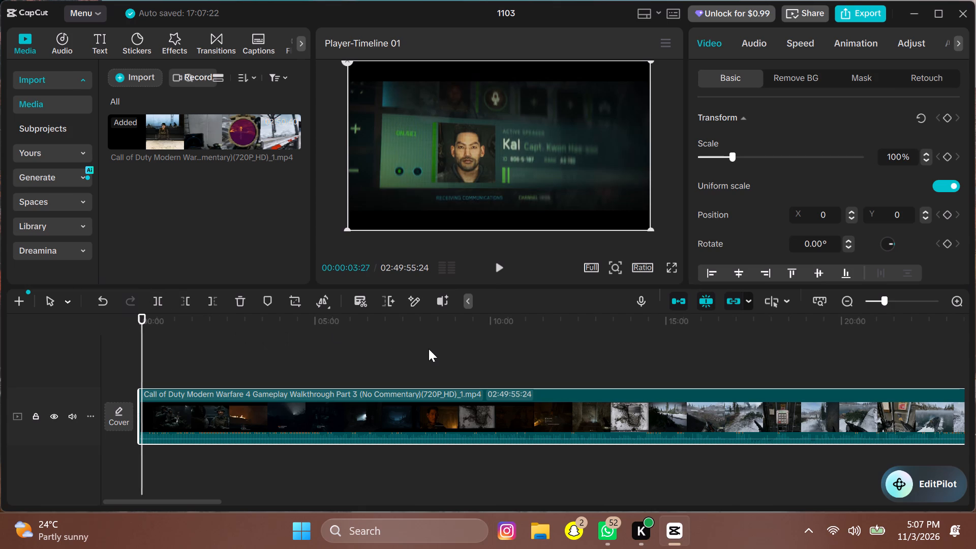
{"action": "key", "text": "Right"}
{"action": "key", "text": "Right"}
{"action": "key", "text": "Right"}
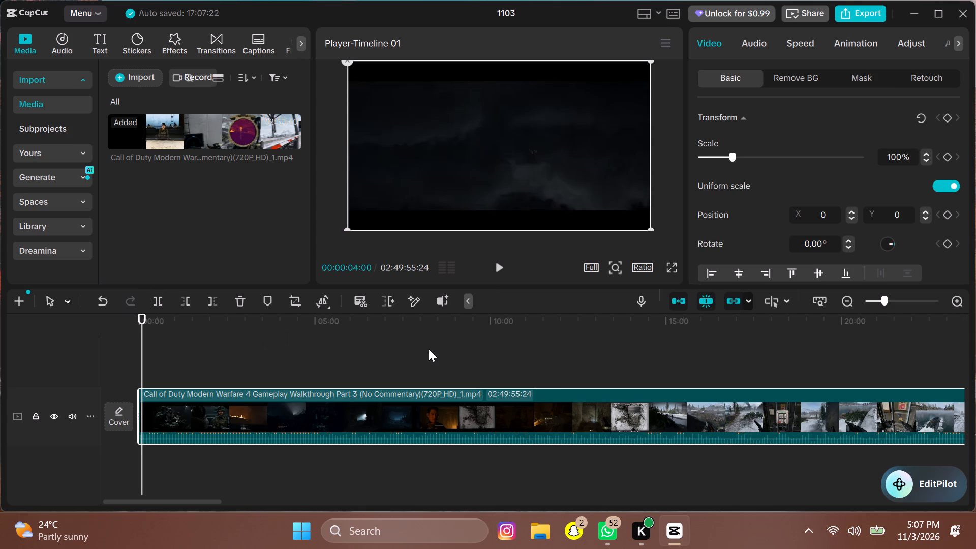
{"action": "key", "text": "Left"}
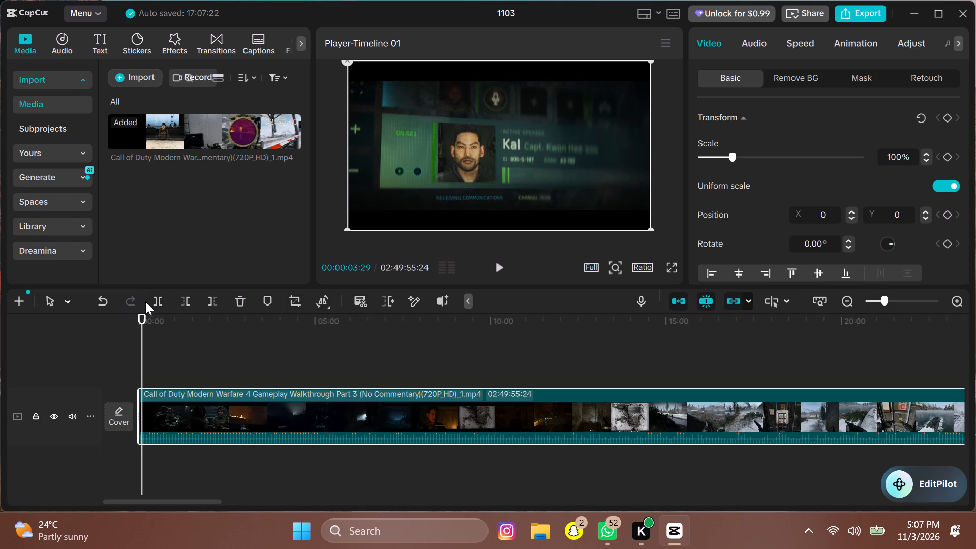
{"action": "left_click", "coordinate": [158, 300]}
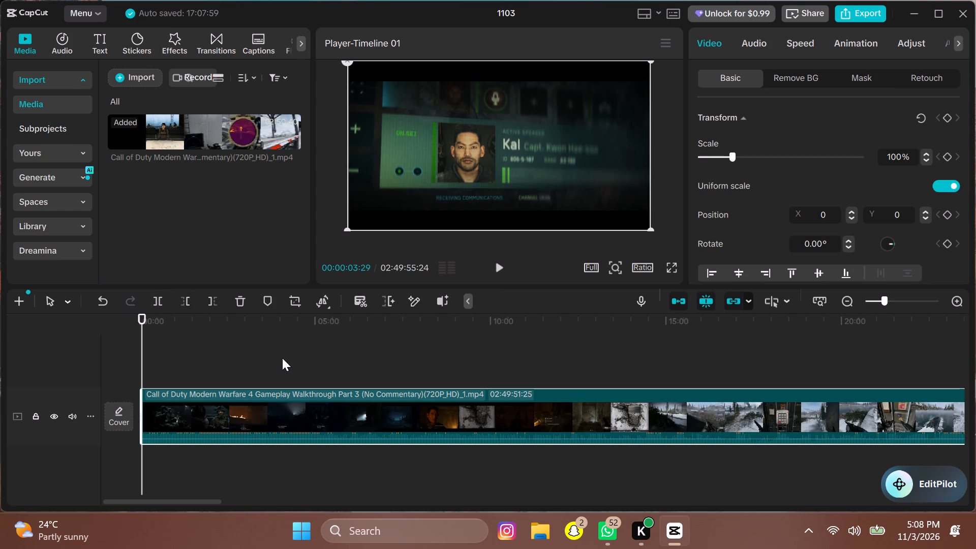
Play on to about 11 seconds and go back frame by frame, examining where the dark cloud shot changes to the soldiers.
{"action": "key", "text": "space"}
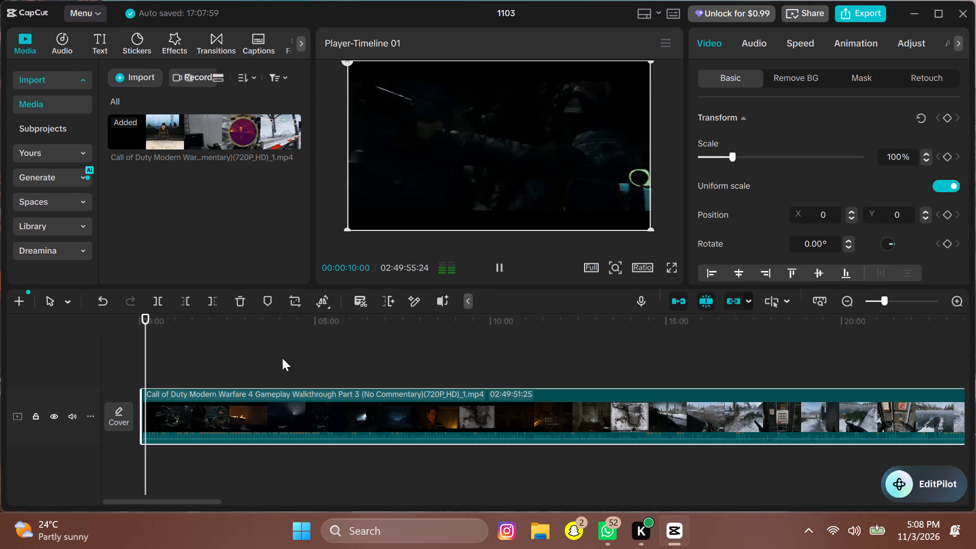
{"action": "key", "text": "space"}
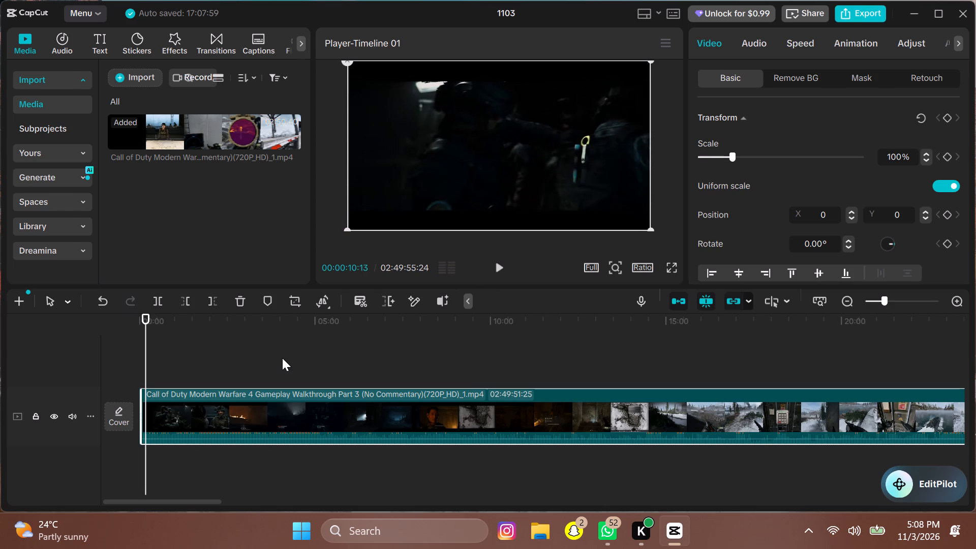
{"action": "key", "text": "space"}
{"action": "key", "text": "space"}
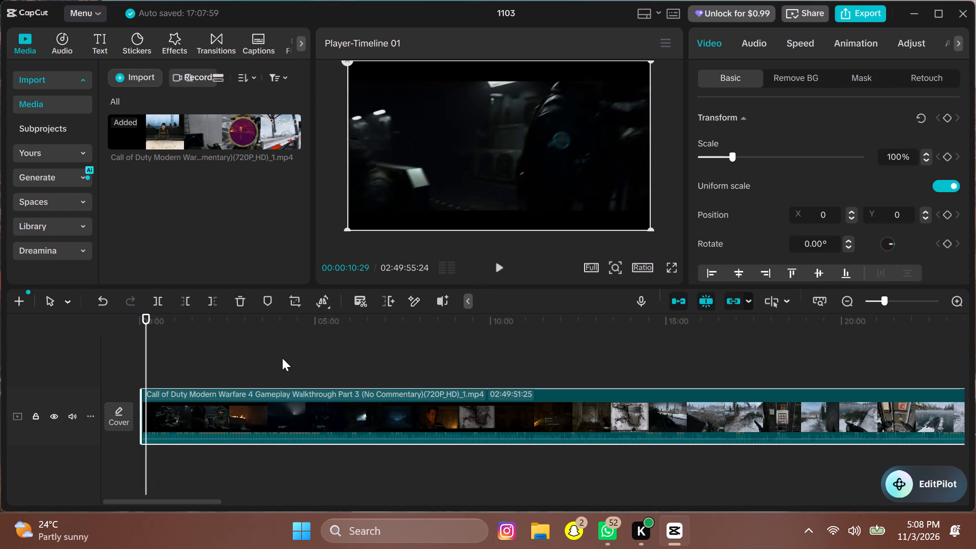
{"action": "key", "text": "space"}
{"action": "key", "text": "Left"}
{"action": "key", "text": "space"}
{"action": "key", "text": "space"}
{"action": "key", "text": "Left"}
{"action": "key", "text": "Left"}
{"action": "key", "text": "Left"}
{"action": "key", "text": "Left"}
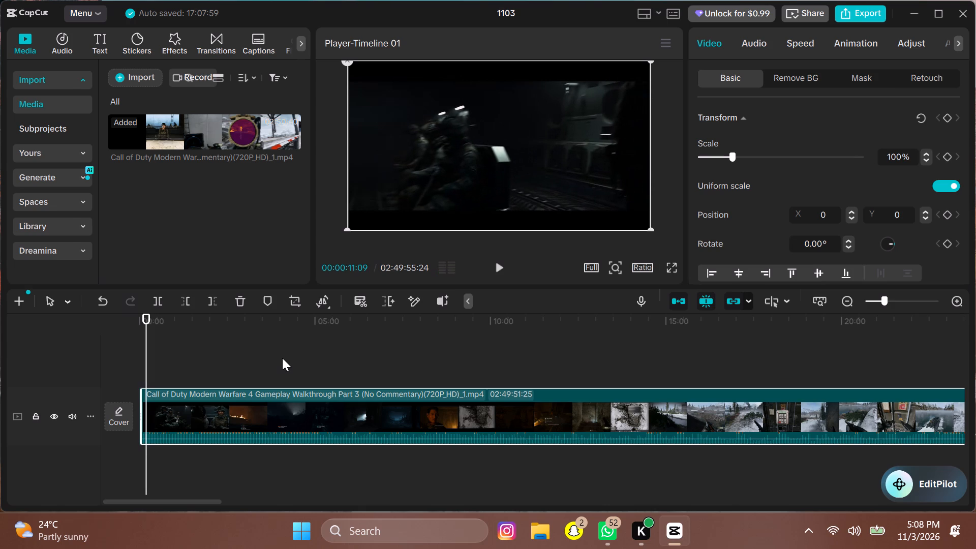
{"action": "key", "text": "Left"}
{"action": "key", "text": "Left"}
{"action": "key", "text": "Left"}
{"action": "key", "text": "Left"}
{"action": "key", "text": "Left"}
{"action": "key", "text": "Left"}
{"action": "key", "text": "Left"}
{"action": "key", "text": "Left"}
{"action": "key", "text": "Left"}
{"action": "key", "text": "Left"}
{"action": "key", "text": "Left"}
{"action": "key", "text": "Left"}
{"action": "key", "text": "Left"}
{"action": "key", "text": "Left"}
{"action": "key", "text": "Left"}
{"action": "key", "text": "Left"}
{"action": "key", "text": "Left"}
{"action": "key", "text": "Left"}
{"action": "key", "text": "Left"}
{"action": "key", "text": "Left"}
{"action": "key", "text": "Left"}
{"action": "key", "text": "Left"}
{"action": "key", "text": "Left"}
{"action": "key", "text": "Left"}
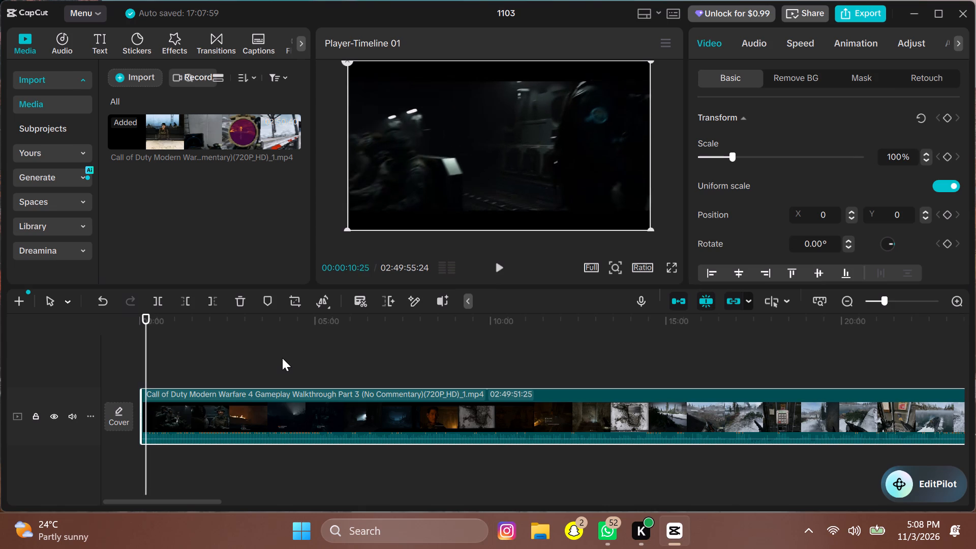
{"action": "key", "text": "Left"}
{"action": "key", "text": "Left"}
{"action": "key", "text": "Left"}
{"action": "key", "text": "Left"}
{"action": "key", "text": "Left"}
{"action": "key", "text": "Left"}
{"action": "key", "text": "Left"}
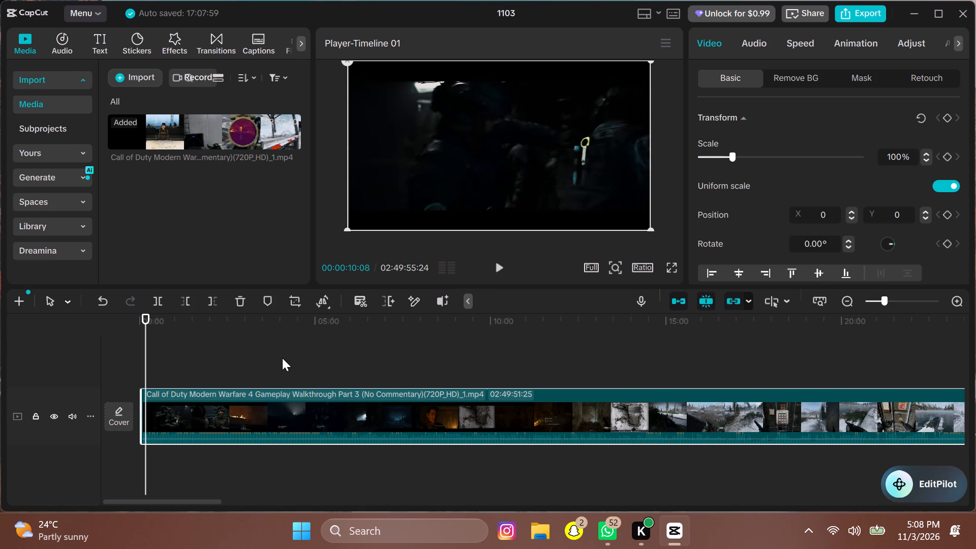
{"action": "key", "text": "Left"}
{"action": "key", "text": "Left"}
{"action": "key", "text": "Left"}
{"action": "key", "text": "Left"}
{"action": "key", "text": "Left"}
{"action": "key", "text": "Left"}
{"action": "key", "text": "Left"}
{"action": "key", "text": "Left"}
{"action": "key", "text": "Left"}
{"action": "key", "text": "Left"}
{"action": "key", "text": "Left"}
{"action": "key", "text": "Left"}
{"action": "key", "text": "Left"}
{"action": "key", "text": "Left"}
{"action": "key", "text": "Left"}
{"action": "key", "text": "Left"}
{"action": "key", "text": "Left"}
{"action": "key", "text": "Left"}
{"action": "key", "text": "Left"}
{"action": "key", "text": "Left"}
{"action": "key", "text": "Left"}
{"action": "key", "text": "Left"}
{"action": "key", "text": "Left"}
{"action": "key", "text": "Left"}
{"action": "key", "text": "Left"}
{"action": "key", "text": "Left"}
{"action": "key", "text": "Left"}
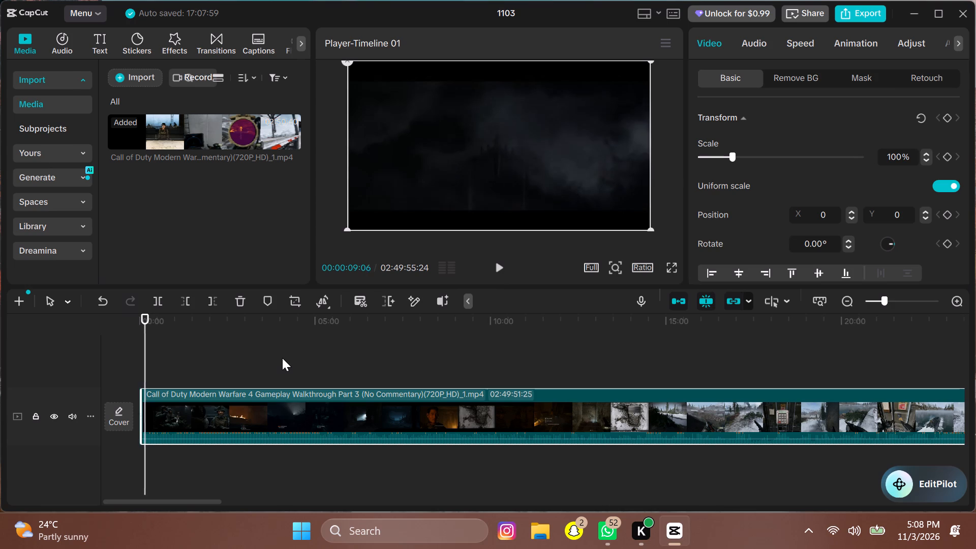
{"action": "key", "text": "space"}
{"action": "key", "text": "space"}
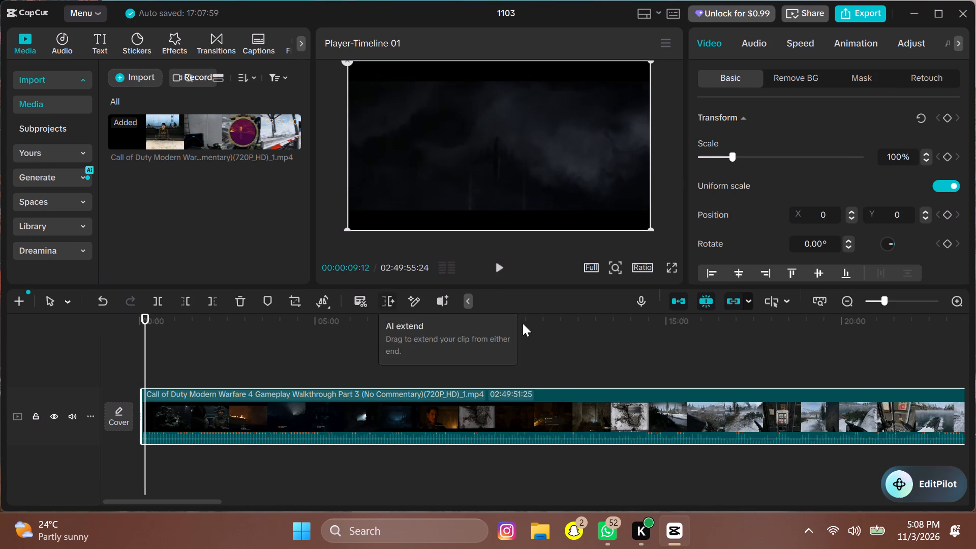
Set the project's aspect ratio to 9:16.
{"action": "left_click", "coordinate": [639, 264]}
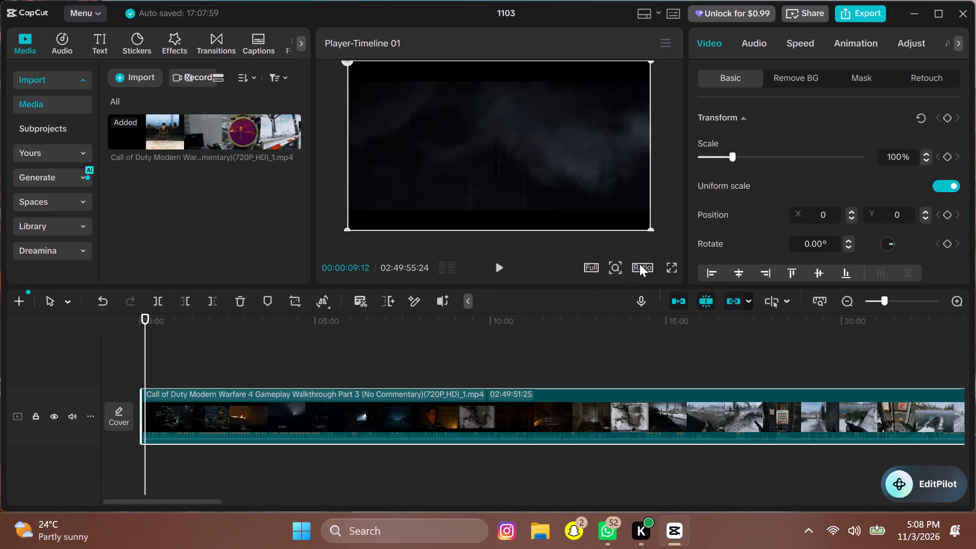
{"action": "left_click", "coordinate": [713, 434]}
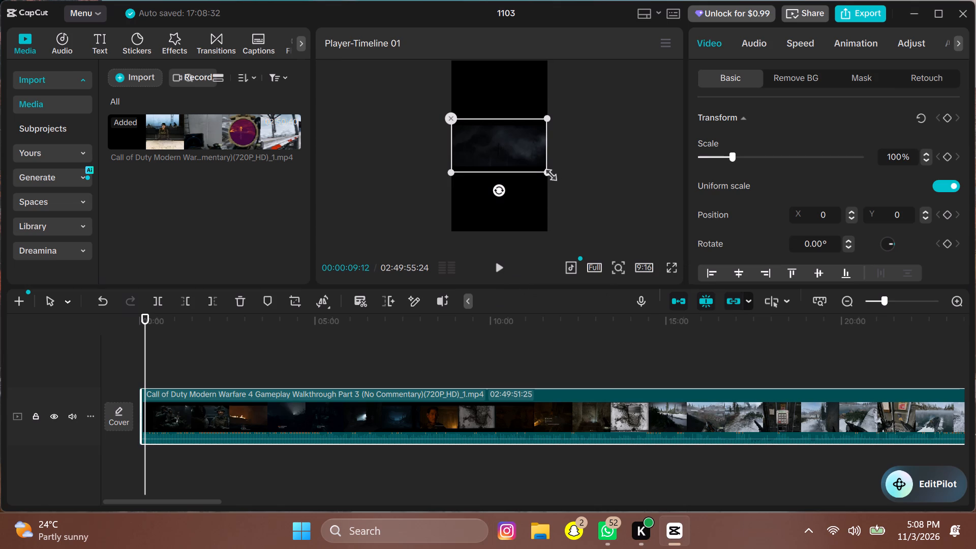
Enlarge the second clip uniformly to 316% scale so it fills the height of the vertical frame.
{"action": "left_click_drag", "start_coordinate": [546, 172], "coordinate": [675, 214]}
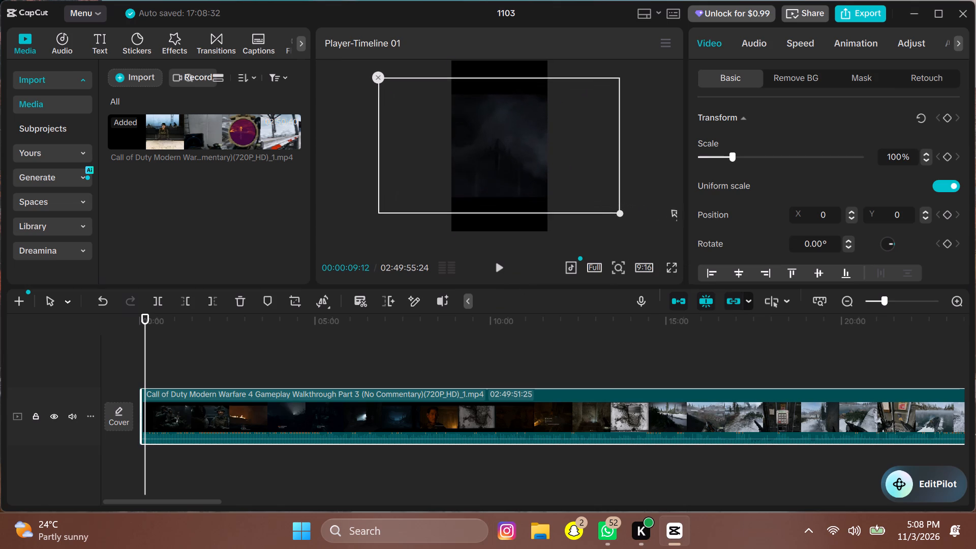
{"action": "left_click_drag", "start_coordinate": [675, 214], "coordinate": [678, 214]}
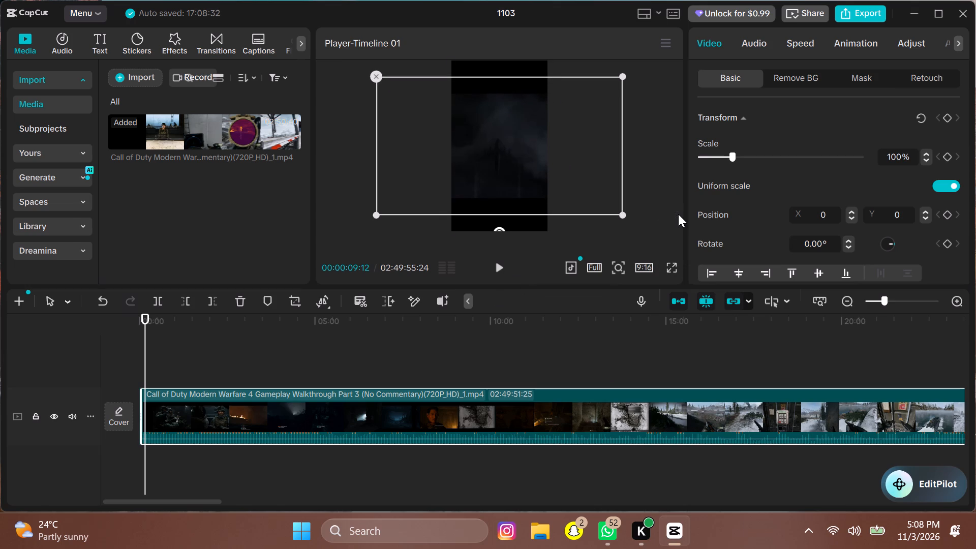
{"action": "left_click_drag", "start_coordinate": [620, 213], "coordinate": [634, 216]}
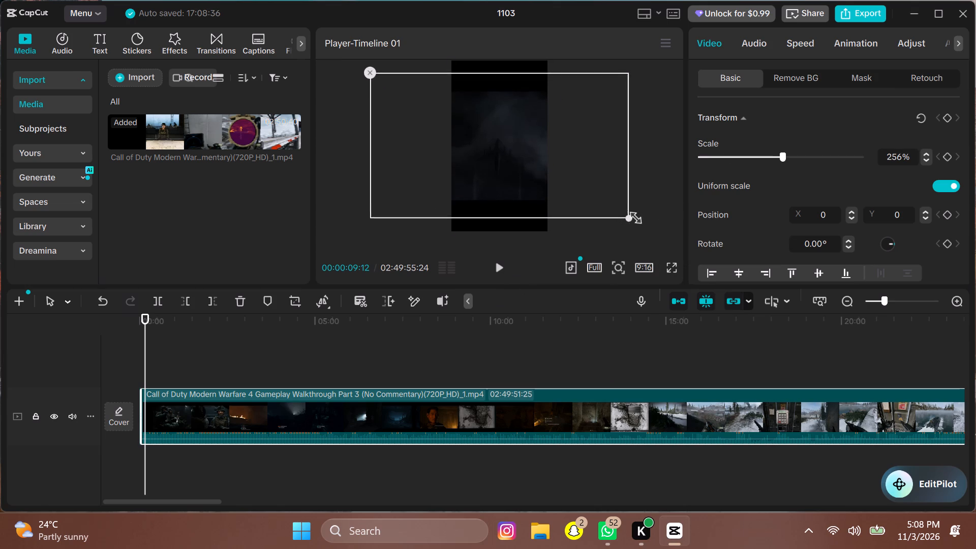
{"action": "left_click_drag", "start_coordinate": [634, 216], "coordinate": [680, 217]}
Split the enlarged clip at 00:00:09:20, at the end of the dark cloud shot before the soldiers' scene.
{"action": "key", "text": "space"}
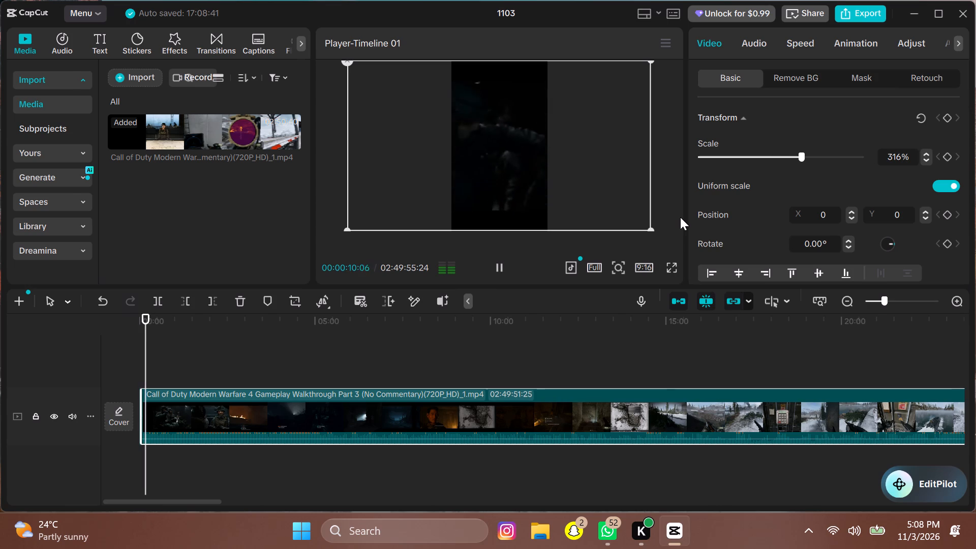
{"action": "key", "text": "space"}
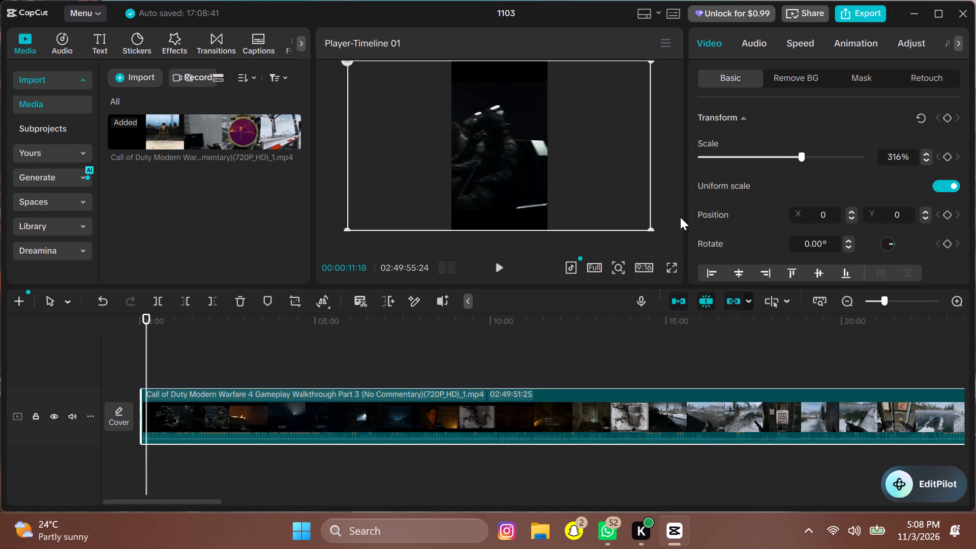
{"action": "key", "text": "Left"}
{"action": "key", "text": "Left"}
{"action": "key", "text": "Left"}
{"action": "key", "text": "Left"}
{"action": "key", "text": "Left"}
{"action": "key", "text": "Left"}
{"action": "key", "text": "Left"}
{"action": "key", "text": "Left"}
{"action": "key", "text": "Left"}
{"action": "key", "text": "Left"}
{"action": "key", "text": "Left"}
{"action": "key", "text": "Left"}
{"action": "key", "text": "Left"}
{"action": "key", "text": "Left"}
{"action": "key", "text": "Left"}
{"action": "key", "text": "Left"}
{"action": "key", "text": "Left"}
{"action": "key", "text": "Left"}
{"action": "key", "text": "Left"}
{"action": "key", "text": "Left"}
{"action": "key", "text": "Left"}
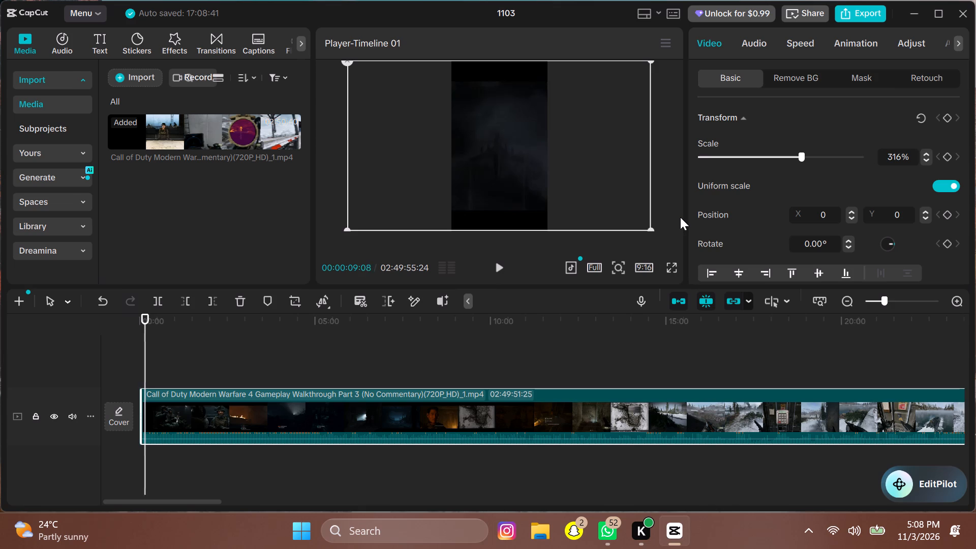
{"action": "key", "text": "Right"}
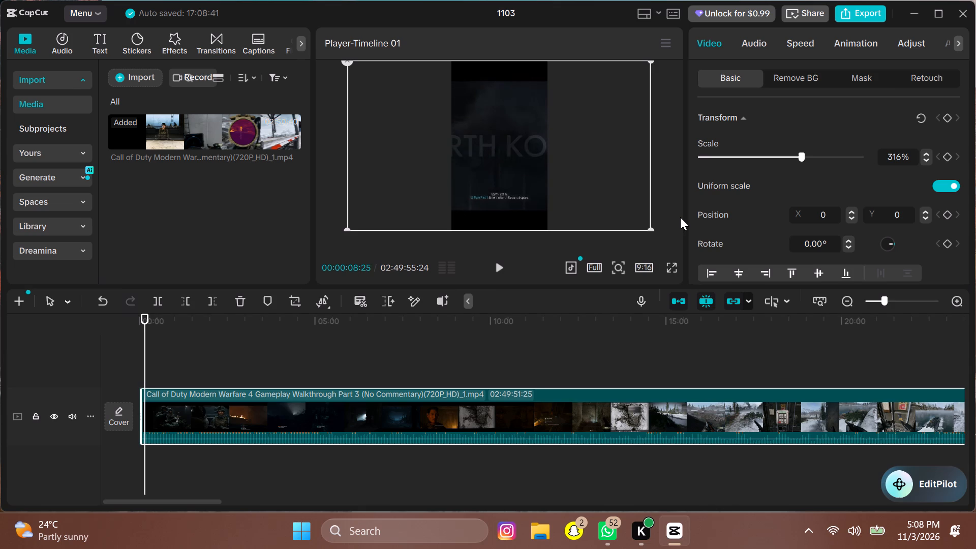
{"action": "key", "text": "Right"}
{"action": "key", "text": "Right"}
{"action": "key", "text": "Right"}
{"action": "key", "text": "Right"}
{"action": "key", "text": "Right"}
{"action": "key", "text": "Right"}
{"action": "key", "text": "Right"}
{"action": "key", "text": "Right"}
{"action": "key", "text": "Right"}
{"action": "key", "text": "Right"}
{"action": "key", "text": "Right"}
{"action": "key", "text": "Right"}
{"action": "key", "text": "Right"}
{"action": "key", "text": "Right"}
{"action": "key", "text": "Right"}
{"action": "key", "text": "Right"}
{"action": "key", "text": "Right"}
{"action": "key", "text": "Right"}
{"action": "key", "text": "Right"}
{"action": "key", "text": "Right"}
{"action": "key", "text": "Right"}
{"action": "key", "text": "Right"}
{"action": "key", "text": "Right"}
{"action": "key", "text": "Right"}
{"action": "key", "text": "Right"}
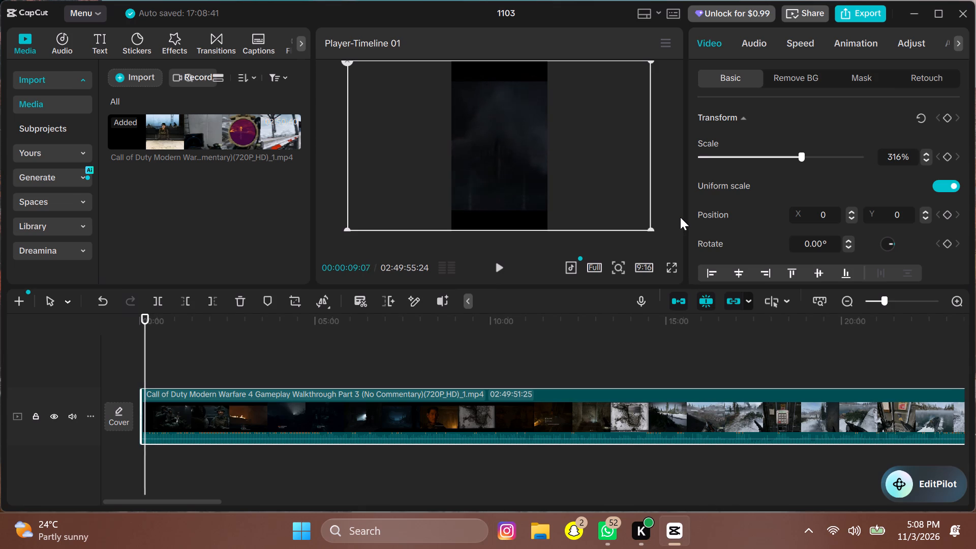
{"action": "key", "text": "Left"}
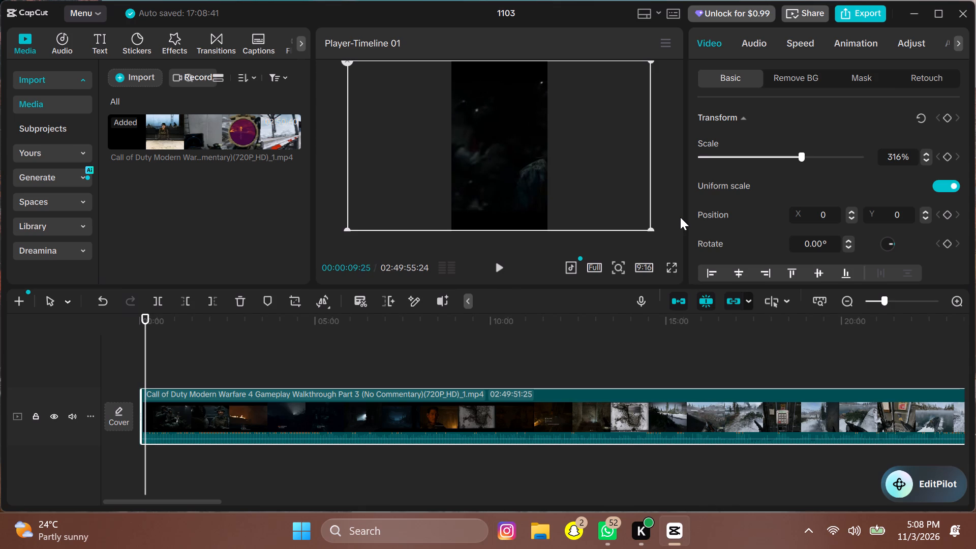
{"action": "key", "text": "Left"}
{"action": "key", "text": "Left"}
{"action": "key", "text": "Left"}
{"action": "key", "text": "Left"}
{"action": "key", "text": "Left"}
{"action": "key", "text": "Left"}
{"action": "key", "text": "Left"}
{"action": "key", "text": "Left"}
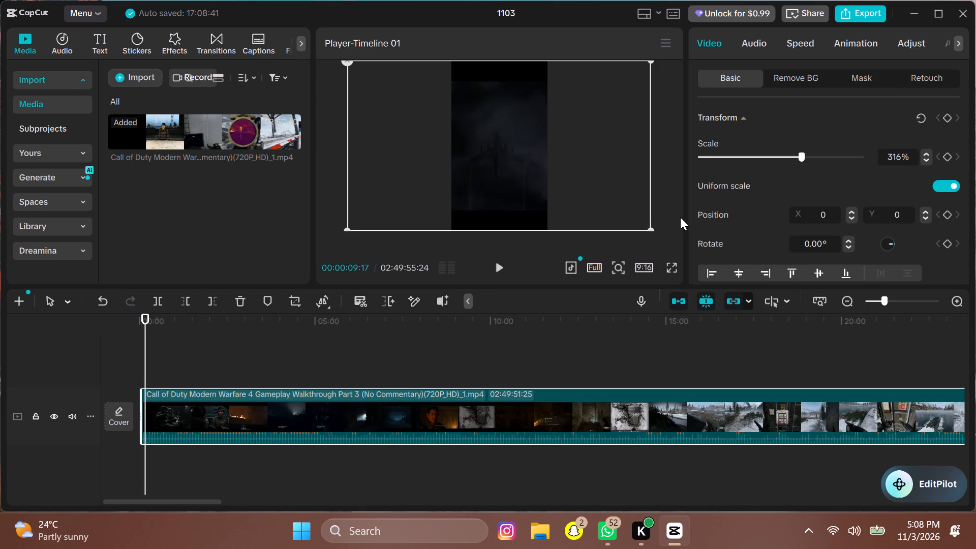
{"action": "key", "text": "Left"}
{"action": "key", "text": "Right"}
{"action": "key", "text": "Right"}
{"action": "key", "text": "Right"}
{"action": "key", "text": "Right"}
{"action": "key", "text": "Right"}
{"action": "key", "text": "Left"}
{"action": "left_click", "coordinate": [158, 302]}
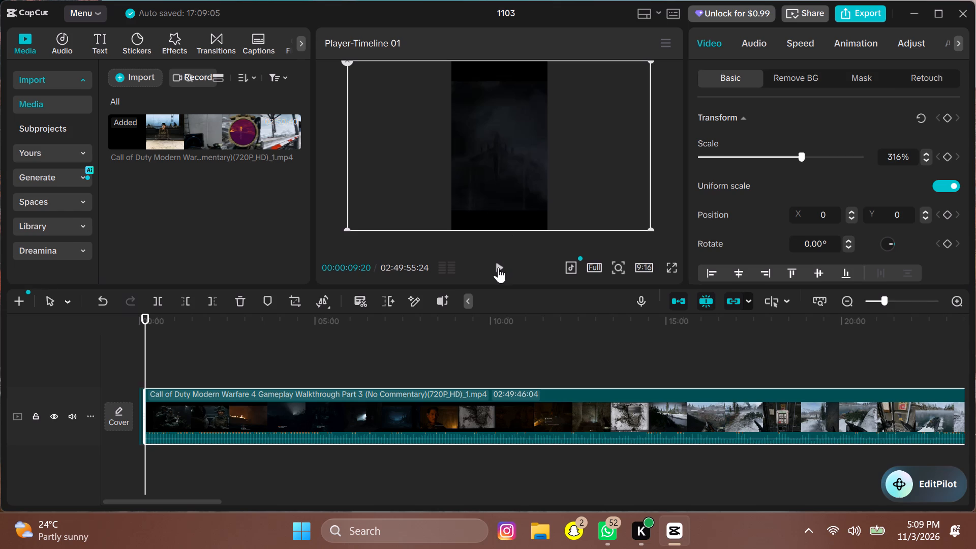
Play the clip from 00:00:09:20 to review the soldiers' scene up to about 15 seconds.
{"action": "key", "text": "space"}
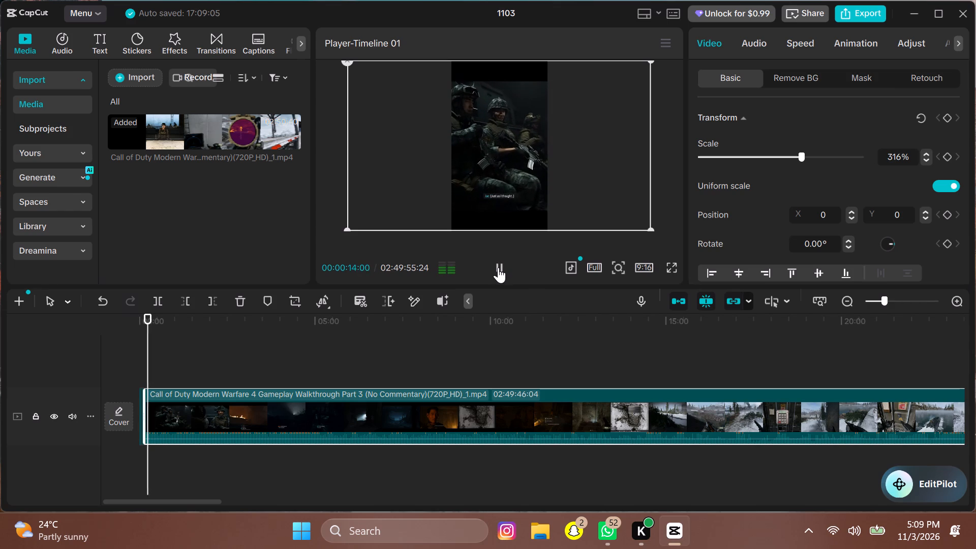
{"action": "key", "text": "space"}
{"action": "key", "text": "space"}
{"action": "key", "text": "space"}
{"action": "key", "text": "space"}
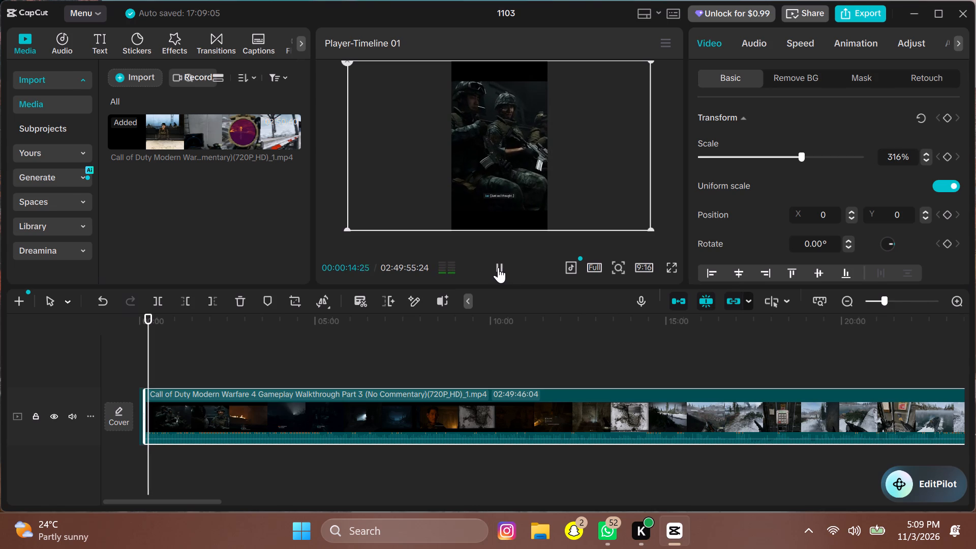
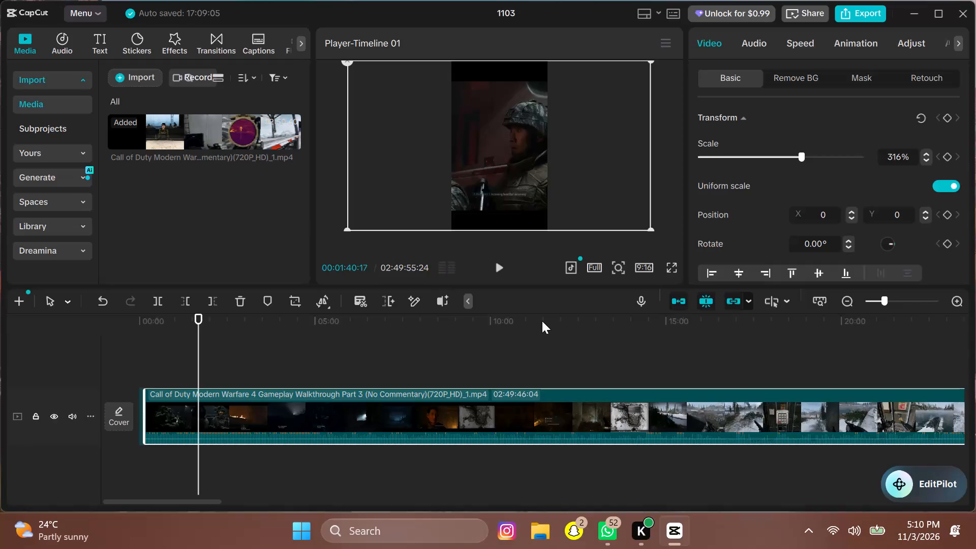
Examine the frames around 00:01:40 of the seated soldiers' scene for the point where the clip should start.
{"action": "key", "text": "Left"}
{"action": "key", "text": "Left"}
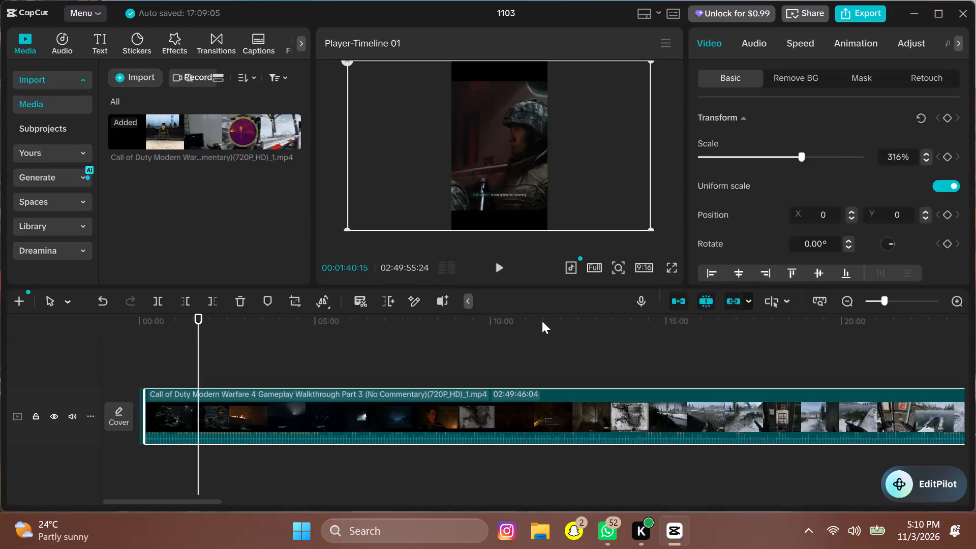
{"action": "key", "text": "Left"}
{"action": "key", "text": "Left"}
{"action": "key", "text": "Left"}
{"action": "key", "text": "Left"}
{"action": "key", "text": "Left"}
{"action": "key", "text": "Left"}
{"action": "key", "text": "Left"}
{"action": "key", "text": "Left"}
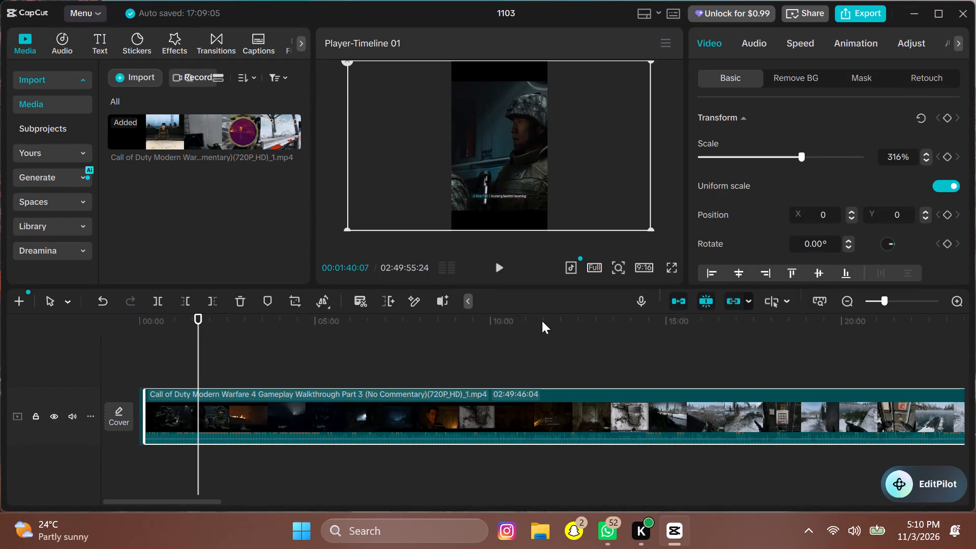
{"action": "key", "text": "space"}
{"action": "key", "text": "space"}
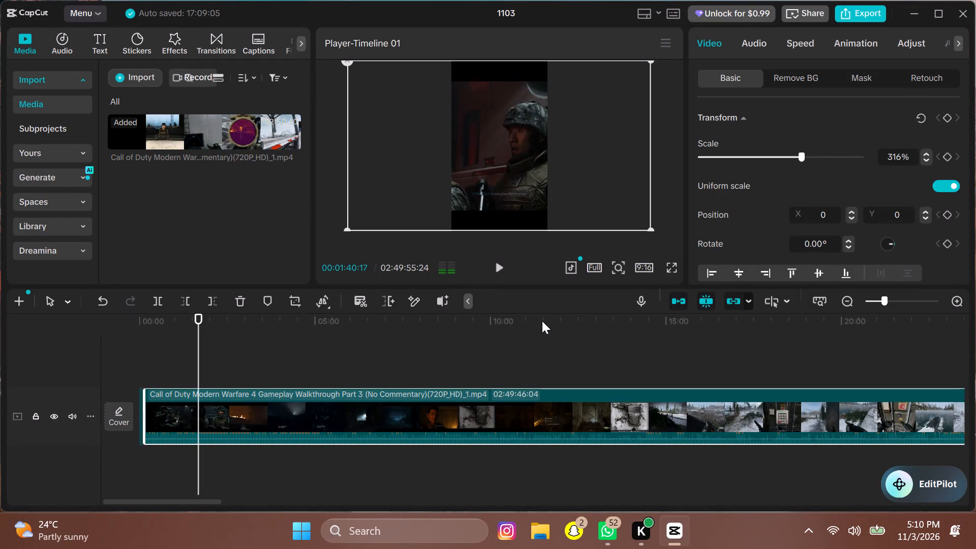
{"action": "key", "text": "Left"}
{"action": "key", "text": "Left"}
{"action": "key", "text": "Left"}
{"action": "key", "text": "Left"}
{"action": "key", "text": "Left"}
{"action": "key", "text": "Left"}
{"action": "key", "text": "Left"}
{"action": "key", "text": "Left"}
{"action": "key", "text": "Left"}
{"action": "key", "text": "Left"}
{"action": "key", "text": "Left"}
{"action": "key", "text": "Left"}
{"action": "key", "text": "Left"}
{"action": "key", "text": "Left"}
{"action": "key", "text": "Left"}
{"action": "key", "text": "Left"}
{"action": "key", "text": "Left"}
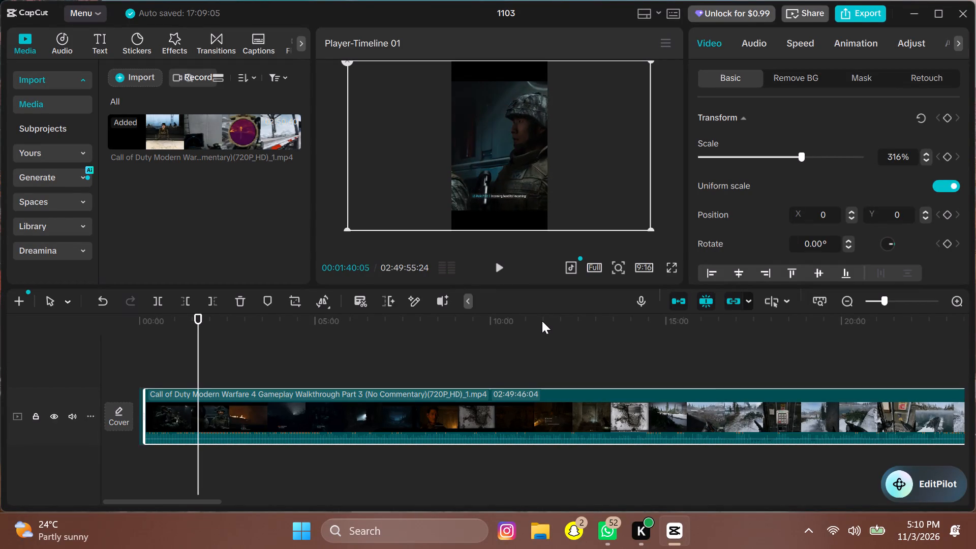
{"action": "key", "text": "space"}
{"action": "key", "text": "space"}
{"action": "key", "text": "Left"}
{"action": "key", "text": "Left"}
{"action": "key", "text": "Left"}
{"action": "key", "text": "Left"}
{"action": "key", "text": "Left"}
{"action": "key", "text": "Left"}
{"action": "key", "text": "Left"}
{"action": "key", "text": "Left"}
{"action": "key", "text": "Left"}
{"action": "key", "text": "Left"}
{"action": "key", "text": "Left"}
{"action": "key", "text": "Left"}
{"action": "key", "text": "Left"}
{"action": "key", "text": "Left"}
{"action": "key", "text": "Left"}
{"action": "key", "text": "Left"}
{"action": "key", "text": "Left"}
{"action": "key", "text": "Left"}
{"action": "key", "text": "Left"}
{"action": "key", "text": "Left"}
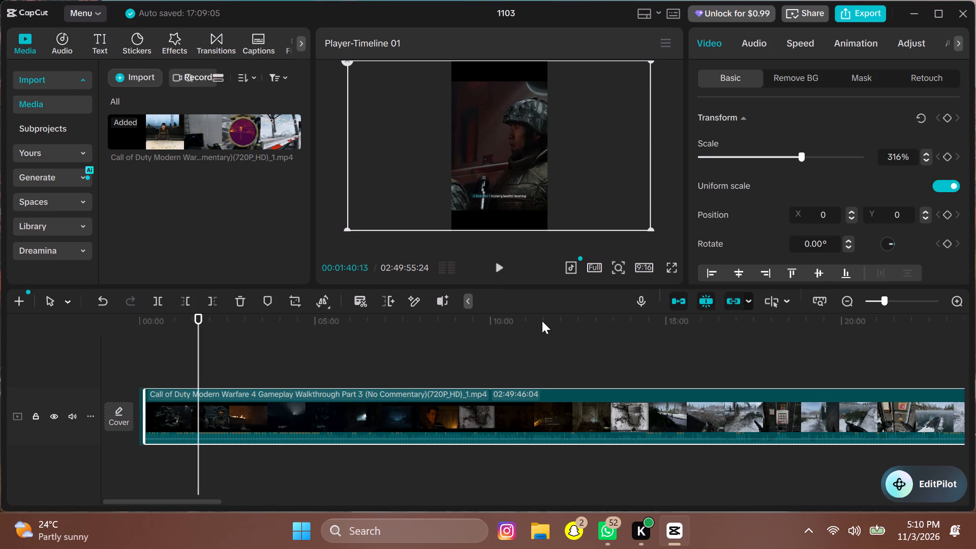
{"action": "key", "text": "Left"}
{"action": "key", "text": "Left"}
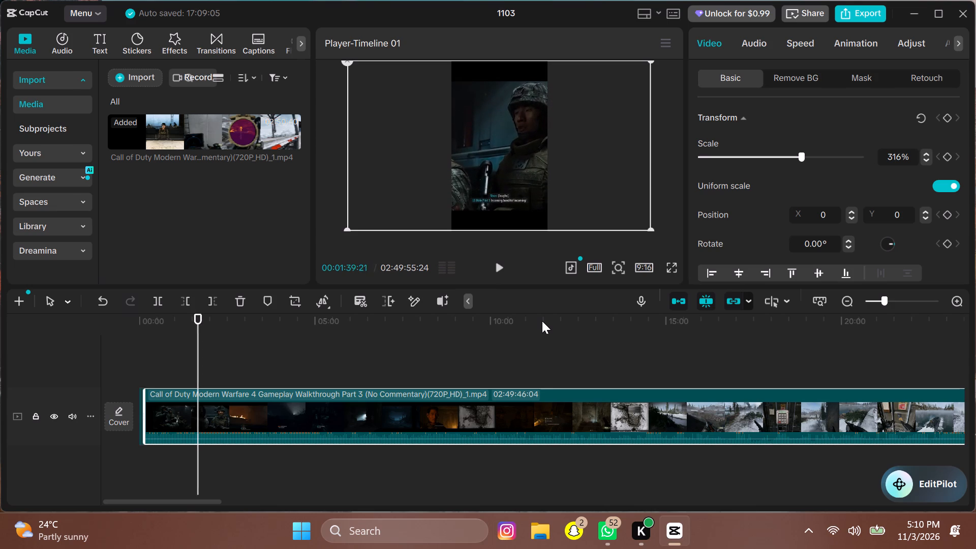
{"action": "key", "text": "Left"}
{"action": "key", "text": "space"}
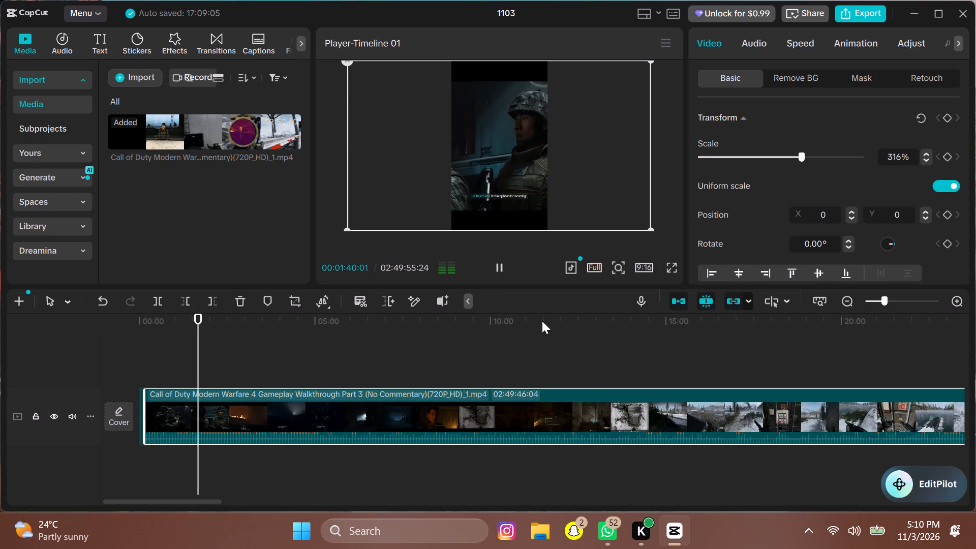
{"action": "key", "text": "space"}
{"action": "key", "text": "space"}
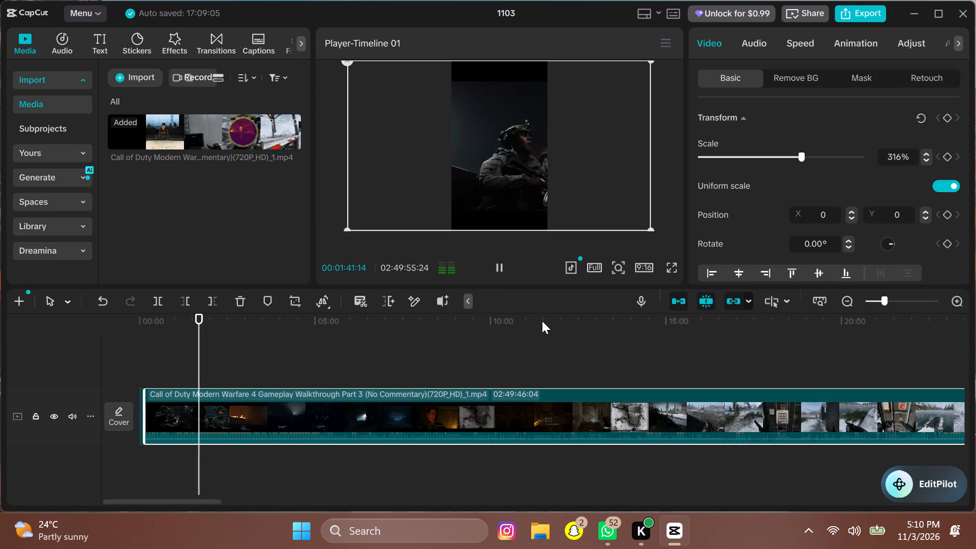
{"action": "key", "text": "Left"}
{"action": "key", "text": "Left"}
{"action": "key", "text": "Left"}
{"action": "key", "text": "Left"}
{"action": "key", "text": "Left"}
{"action": "key", "text": "Left"}
{"action": "key", "text": "Left"}
{"action": "key", "text": "Left"}
{"action": "key", "text": "Left"}
{"action": "key", "text": "Left"}
{"action": "key", "text": "Left"}
{"action": "key", "text": "Left"}
{"action": "key", "text": "Left"}
{"action": "key", "text": "Left"}
{"action": "key", "text": "Left"}
{"action": "key", "text": "Left"}
{"action": "key", "text": "Left"}
{"action": "key", "text": "Left"}
{"action": "key", "text": "Left"}
{"action": "key", "text": "Left"}
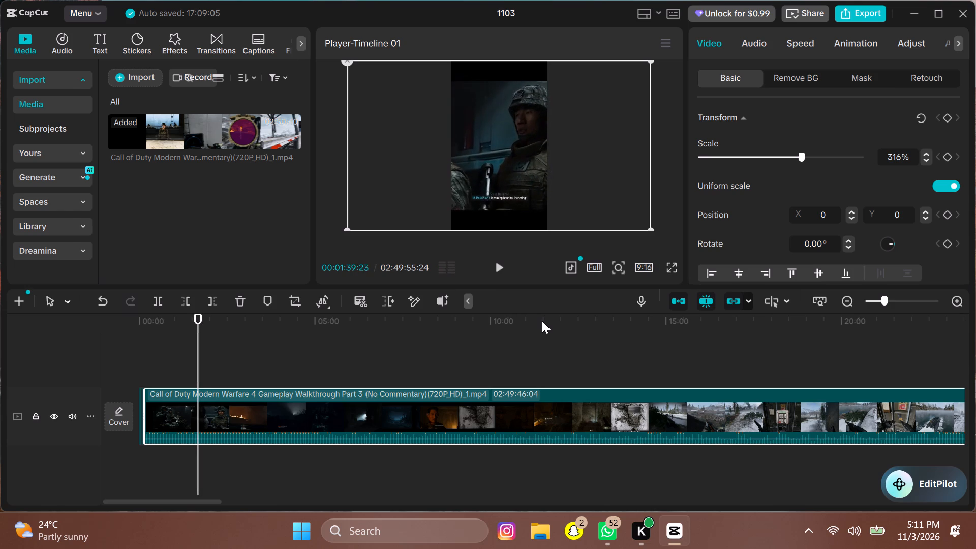
{"action": "key", "text": "space"}
{"action": "key", "text": "space"}
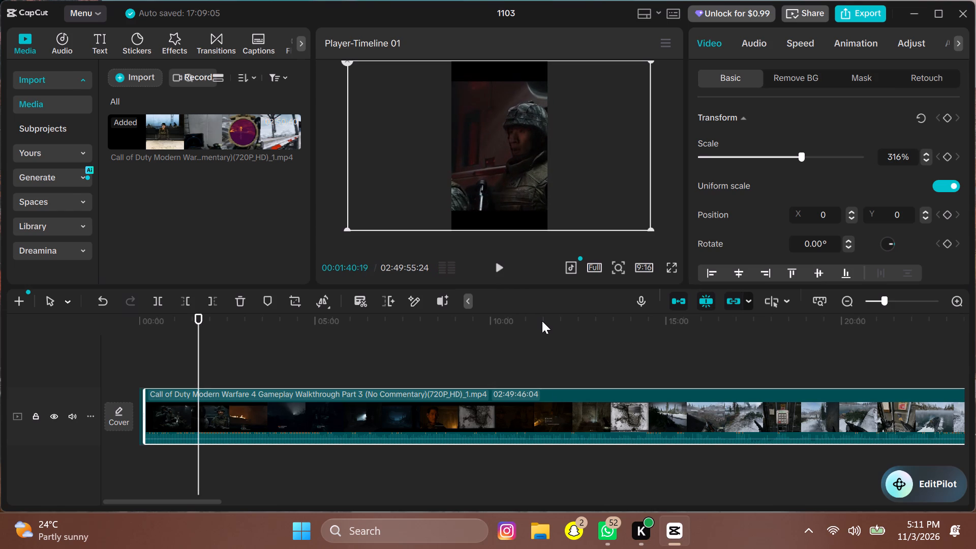
Trim away the selected clip's footage before 00:01:39:00, in the close shot of the helmeted soldier.
{"action": "left_click", "coordinate": [196, 370]}
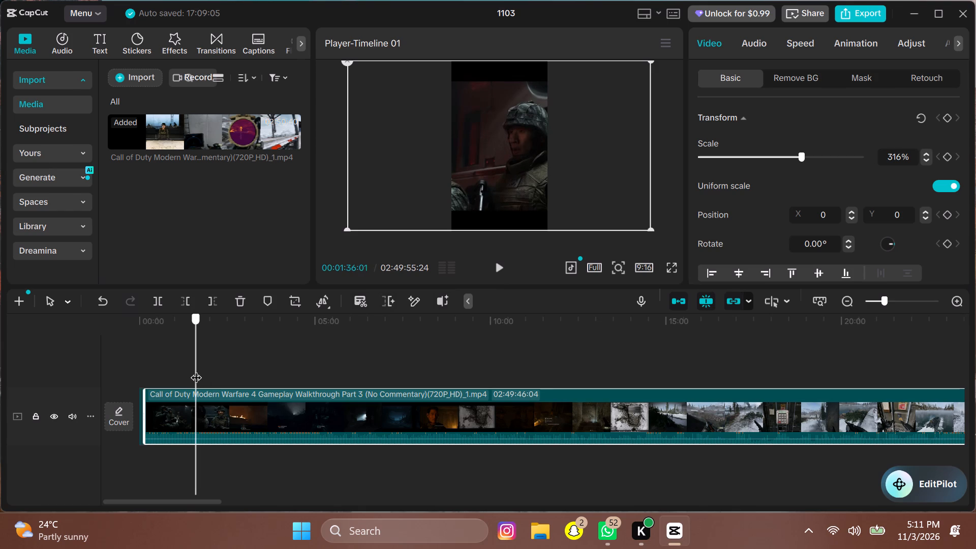
{"action": "key", "text": "space"}
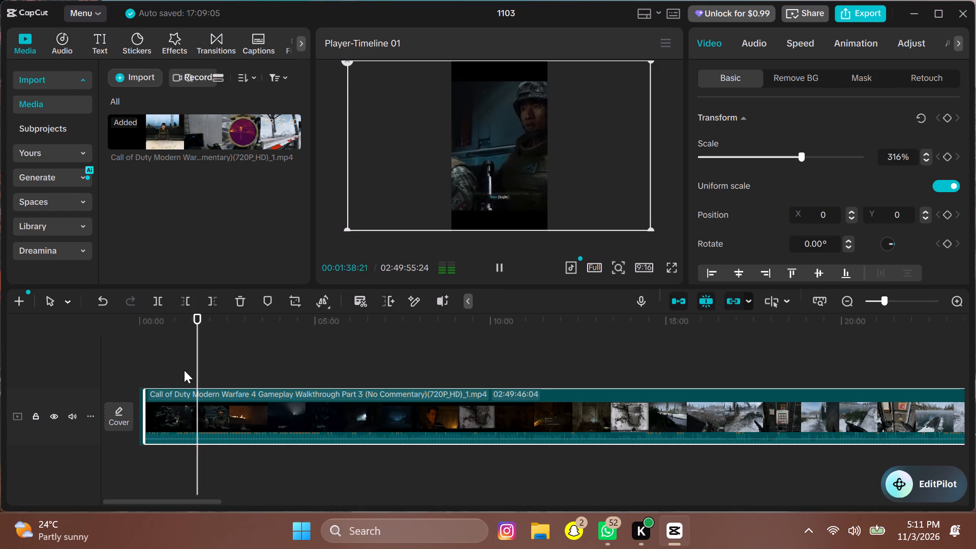
{"action": "key", "text": "space"}
{"action": "key", "text": "Left"}
{"action": "key", "text": "Left"}
{"action": "key", "text": "Left"}
{"action": "key", "text": "Left"}
{"action": "key", "text": "Left"}
{"action": "key", "text": "Left"}
{"action": "key", "text": "Left"}
{"action": "key", "text": "Left"}
{"action": "key", "text": "Left"}
{"action": "key", "text": "Left"}
{"action": "key", "text": "Left"}
{"action": "key", "text": "Left"}
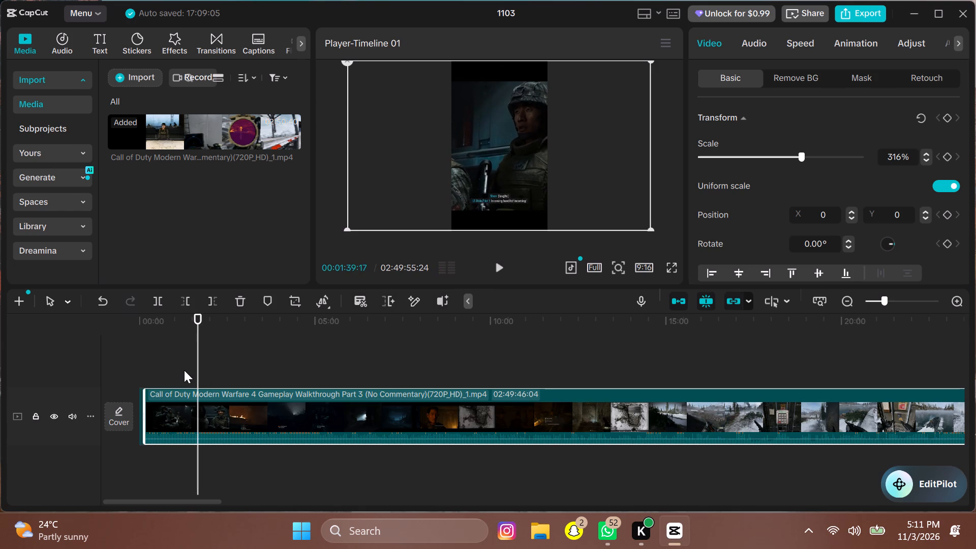
{"action": "key", "text": "Left"}
{"action": "key", "text": "Left"}
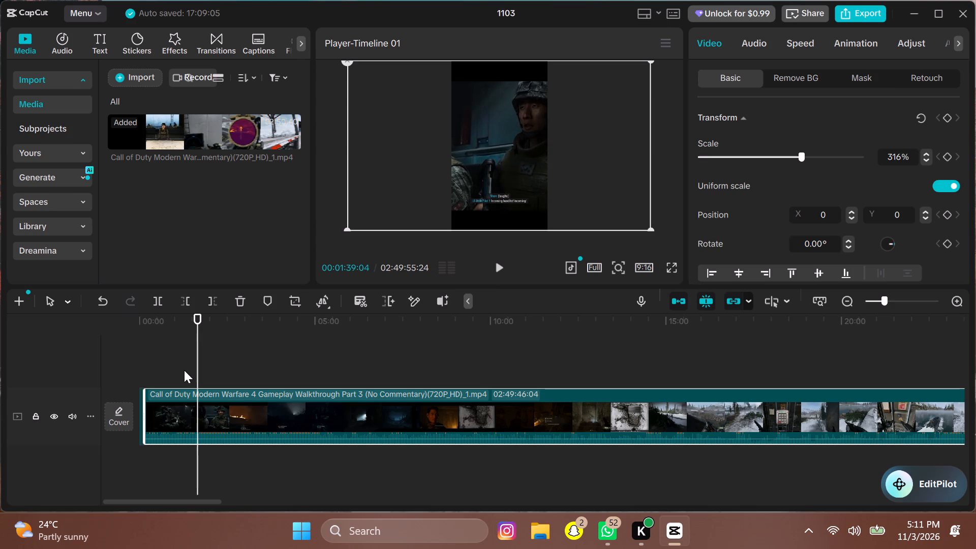
{"action": "key", "text": "Left"}
{"action": "key", "text": "Left"}
{"action": "key", "text": "Left"}
{"action": "key", "text": "Left"}
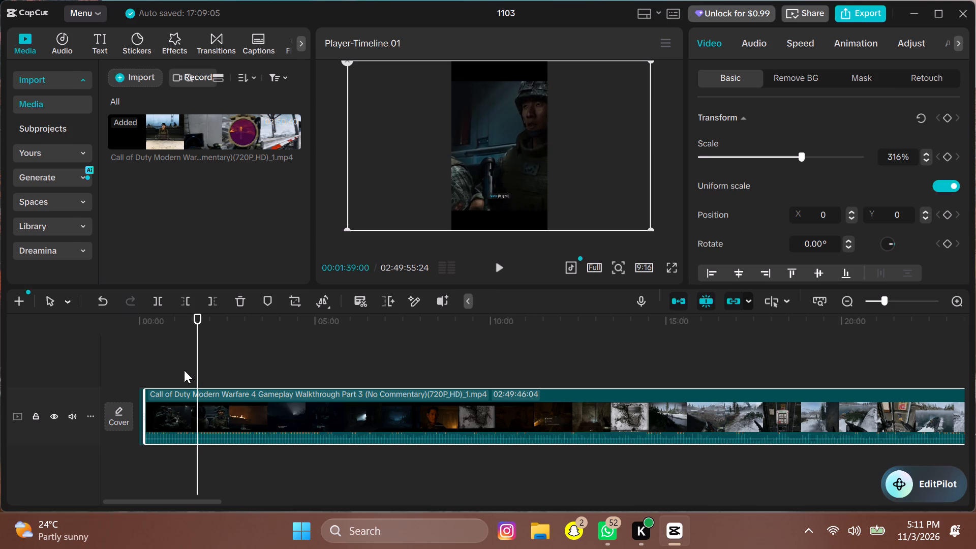
{"action": "key", "text": "space"}
{"action": "key", "text": "space"}
{"action": "key", "text": "Left"}
{"action": "key", "text": "Left"}
{"action": "key", "text": "Left"}
{"action": "key", "text": "Left"}
{"action": "key", "text": "Left"}
{"action": "key", "text": "Left"}
{"action": "key", "text": "Left"}
{"action": "key", "text": "Left"}
{"action": "key", "text": "Left"}
{"action": "key", "text": "Left"}
{"action": "key", "text": "Left"}
{"action": "key", "text": "Left"}
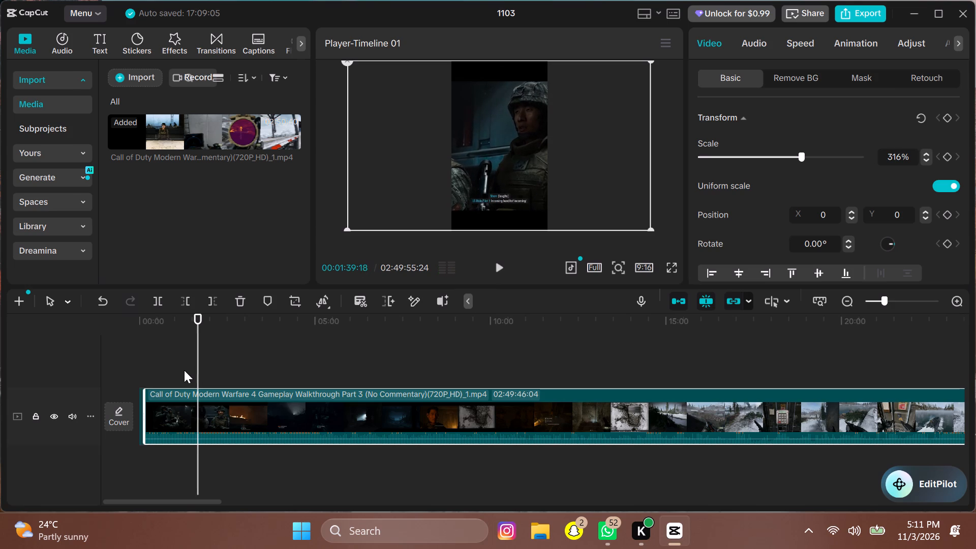
{"action": "key", "text": "Left"}
{"action": "key", "text": "Left"}
{"action": "key", "text": "Left"}
{"action": "key", "text": "Left"}
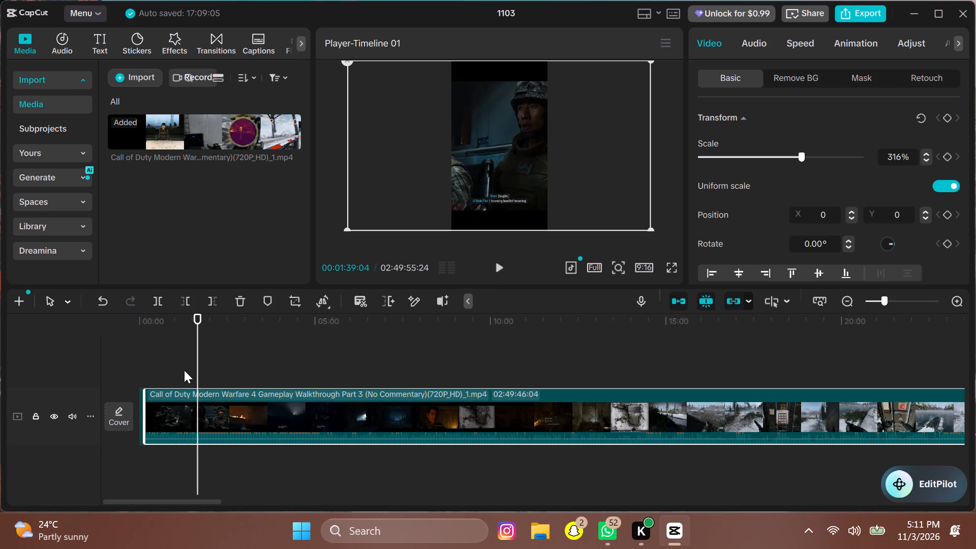
{"action": "key", "text": "Left"}
{"action": "key", "text": "Left"}
{"action": "key", "text": "Left"}
{"action": "key", "text": "Left"}
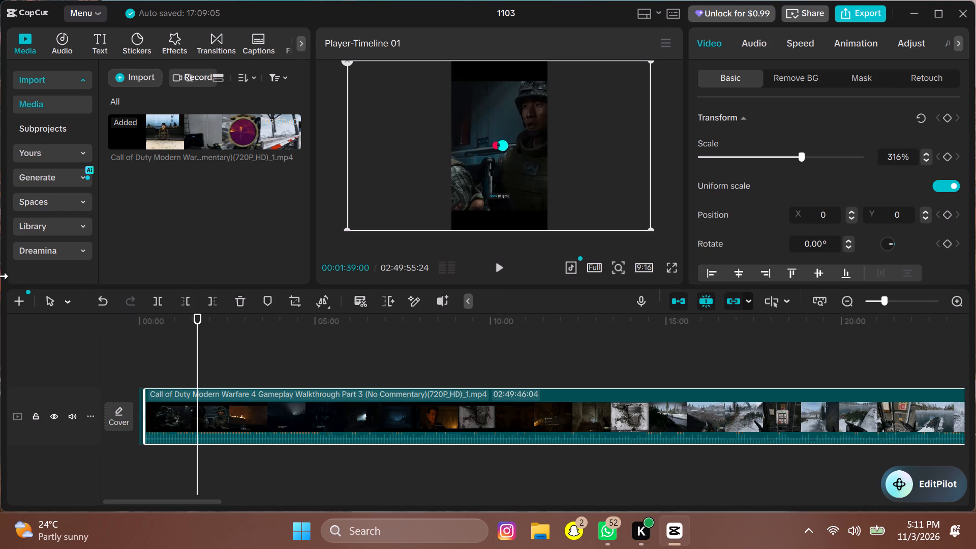
{"action": "left_click", "coordinate": [187, 301]}
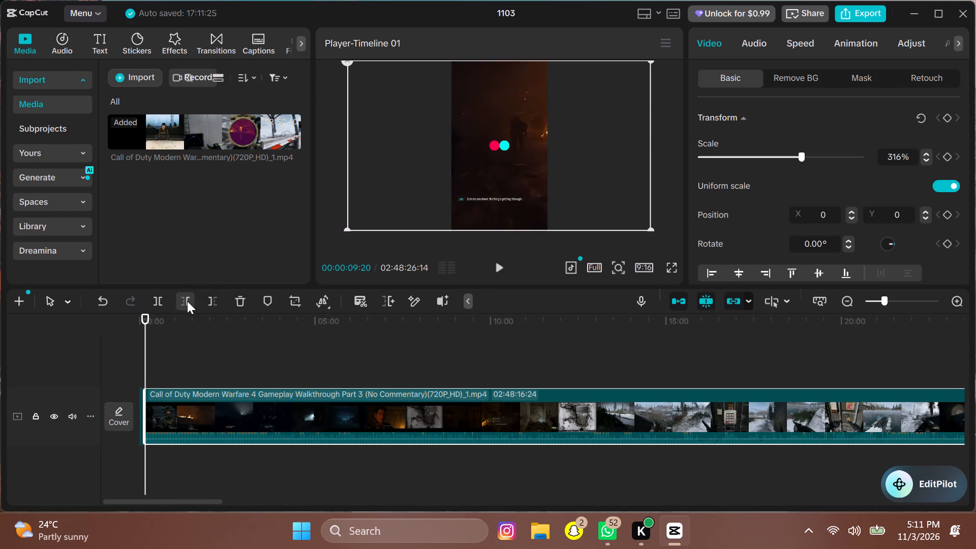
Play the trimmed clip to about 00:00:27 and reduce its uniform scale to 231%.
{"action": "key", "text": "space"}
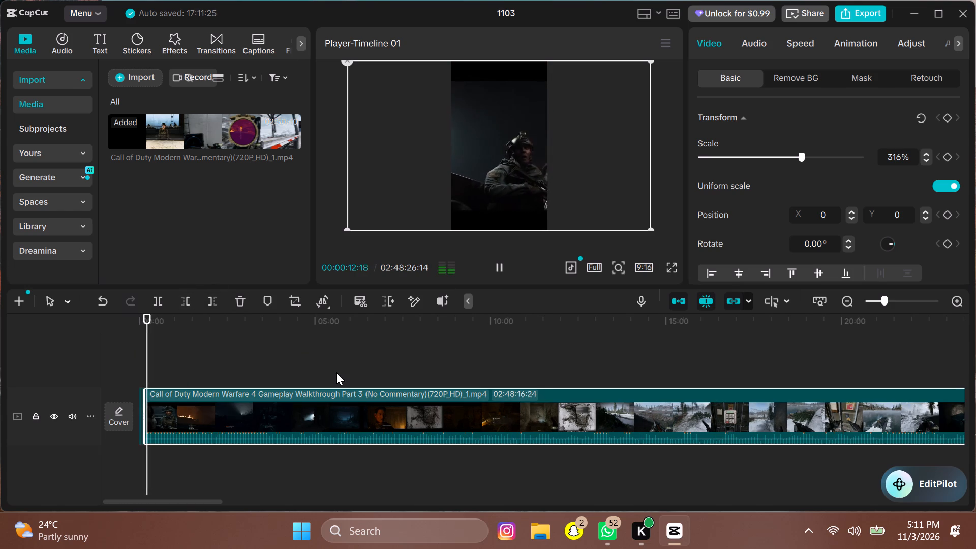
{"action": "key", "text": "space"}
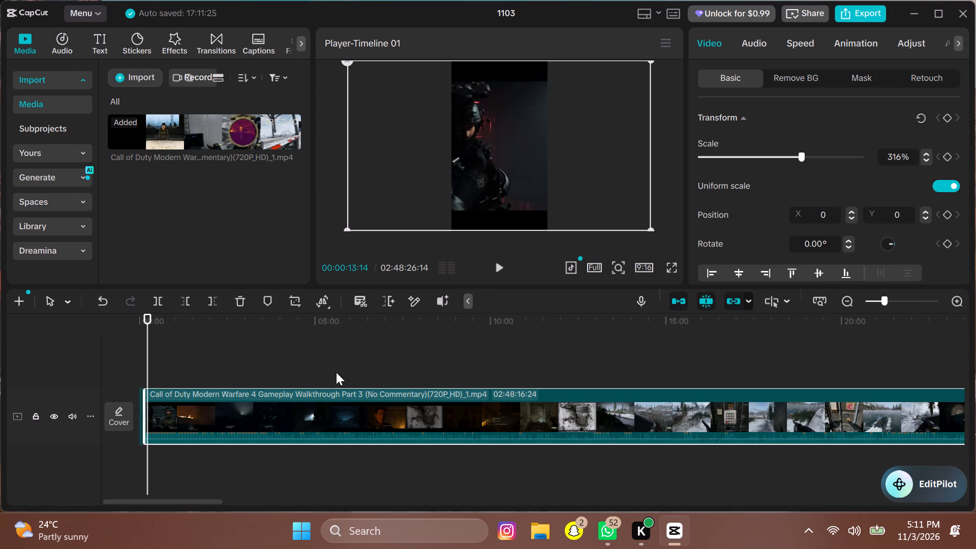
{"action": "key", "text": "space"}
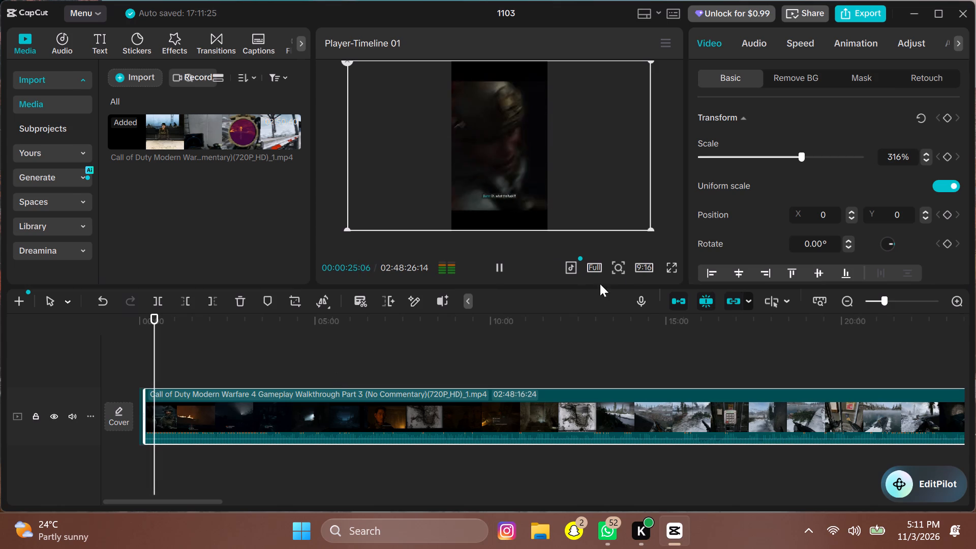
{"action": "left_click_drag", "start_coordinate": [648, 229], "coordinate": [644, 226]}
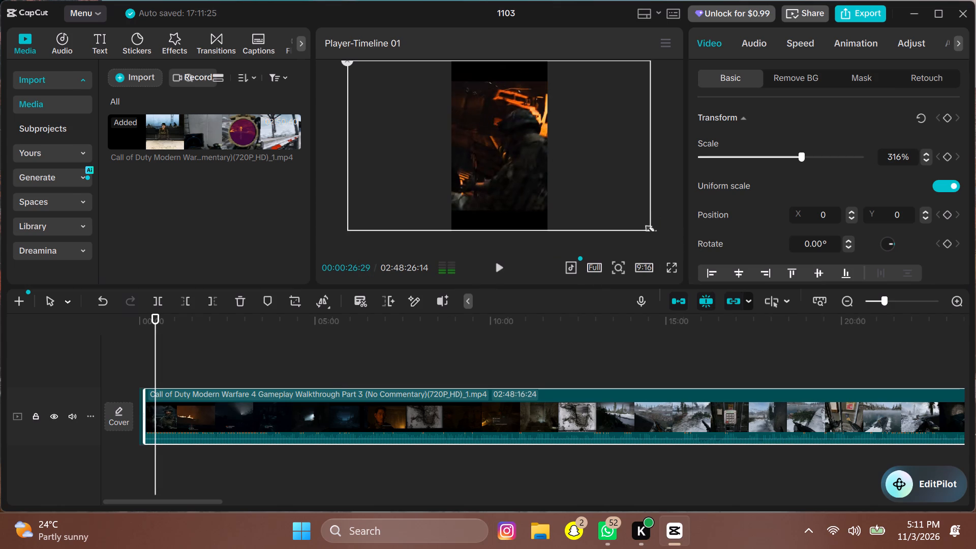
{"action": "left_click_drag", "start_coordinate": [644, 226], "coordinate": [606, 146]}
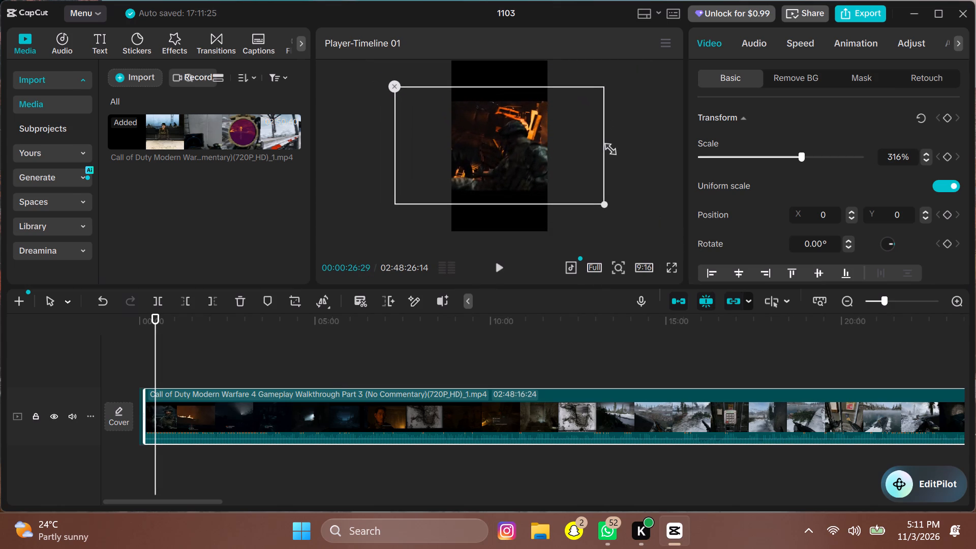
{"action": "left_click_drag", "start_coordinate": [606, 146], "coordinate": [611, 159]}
Change the project's aspect ratio to 3:4.
{"action": "key", "text": "space"}
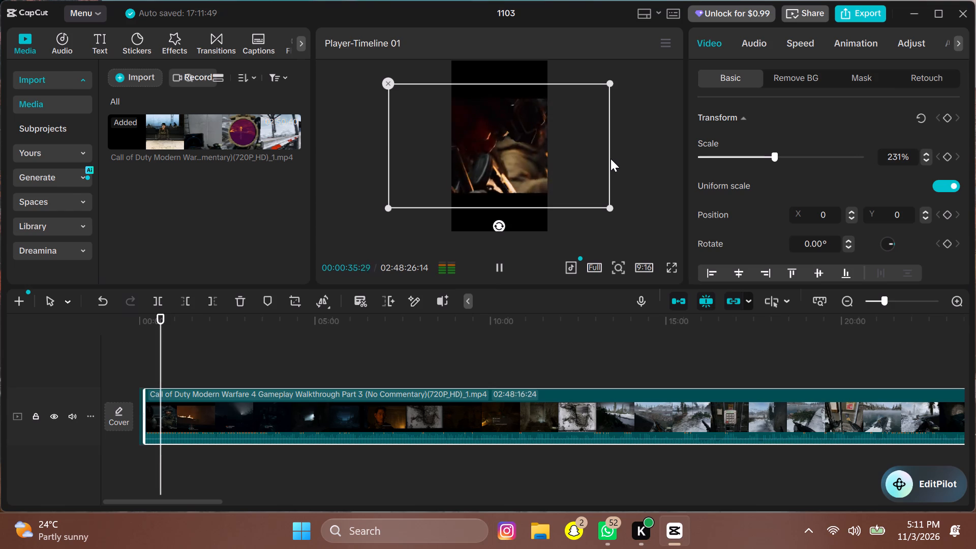
{"action": "left_click", "coordinate": [642, 269]}
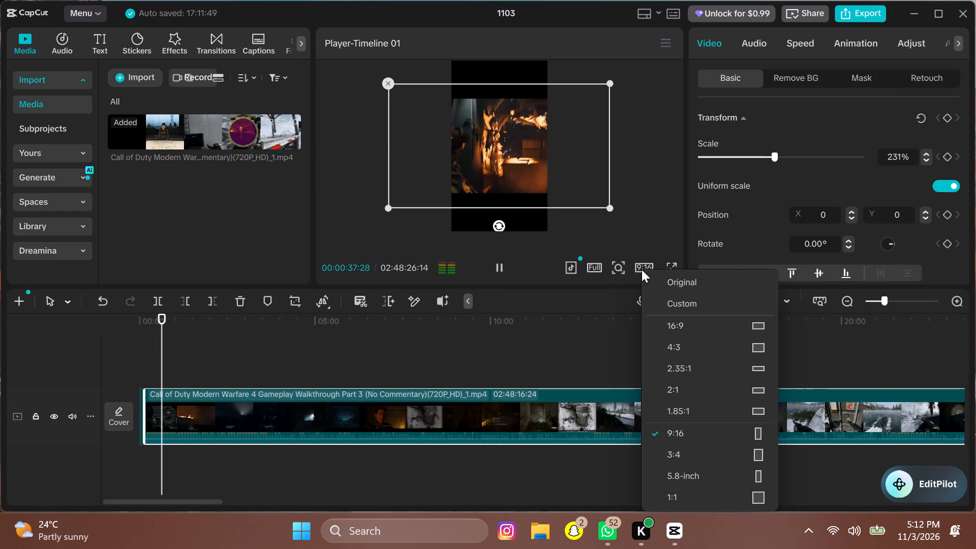
{"action": "left_click", "coordinate": [717, 455]}
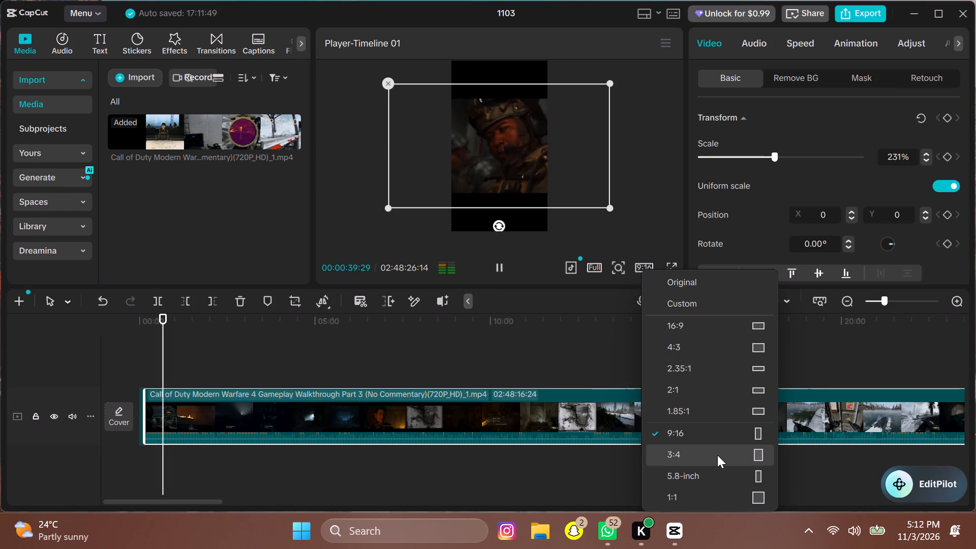
Pause playback at 00:00:41:24 and reduce the clip's uniform scale to 194% in the 3:4 frame.
{"action": "left_click", "coordinate": [499, 266]}
{"action": "left_click_drag", "start_coordinate": [643, 225], "coordinate": [611, 206]}
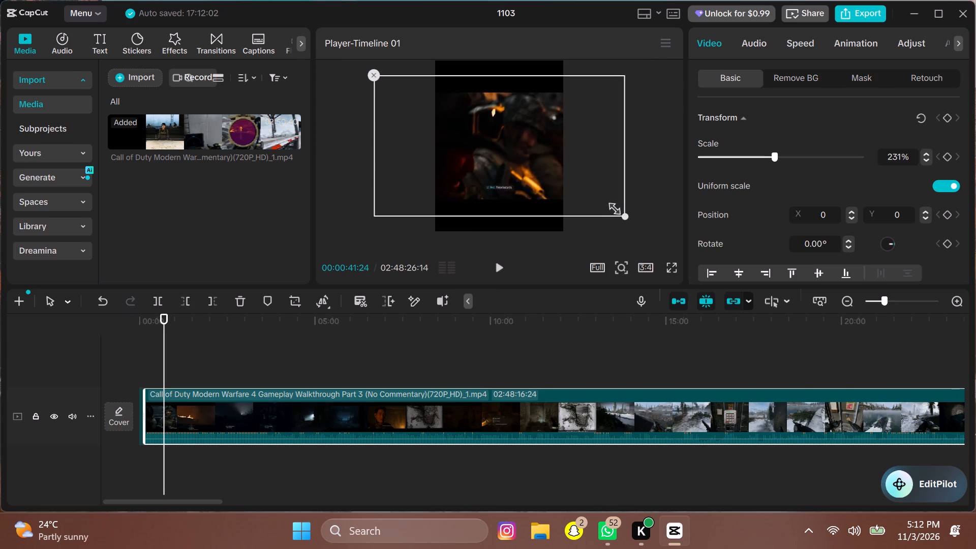
{"action": "left_click_drag", "start_coordinate": [611, 206], "coordinate": [606, 210]}
Split the clip at 00:00:47:15, on the last frame of the smiling soldier's face before the cut to black.
{"action": "key", "text": "space"}
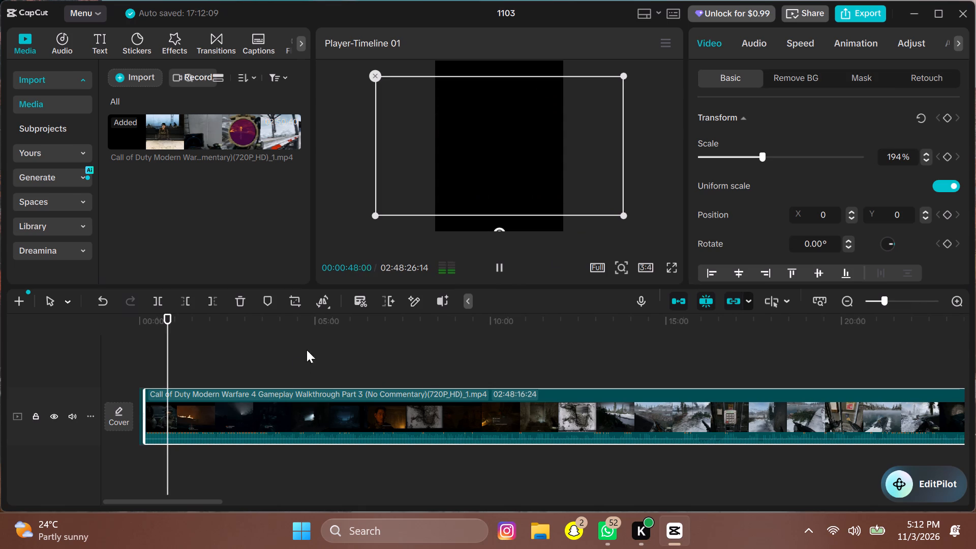
{"action": "key", "text": "space"}
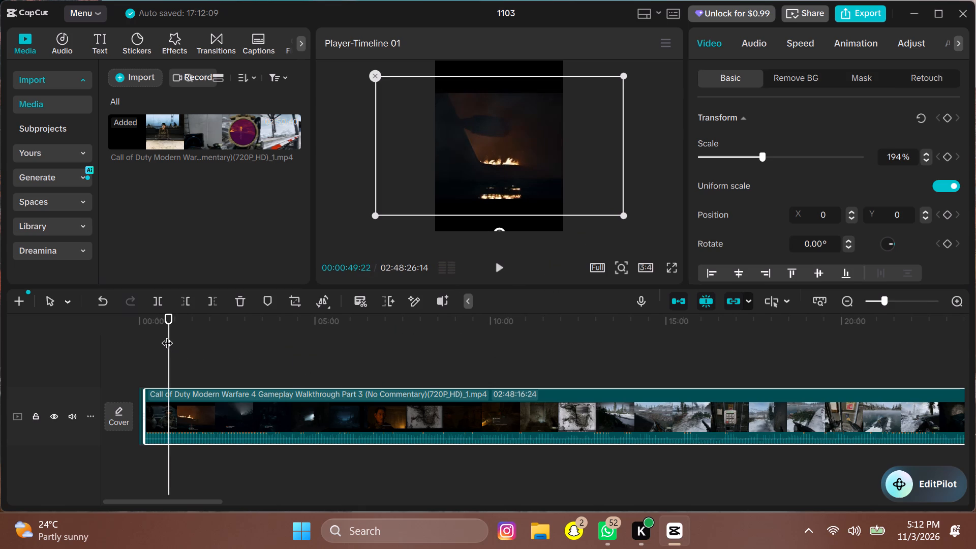
{"action": "left_click_drag", "start_coordinate": [167, 335], "coordinate": [161, 338]}
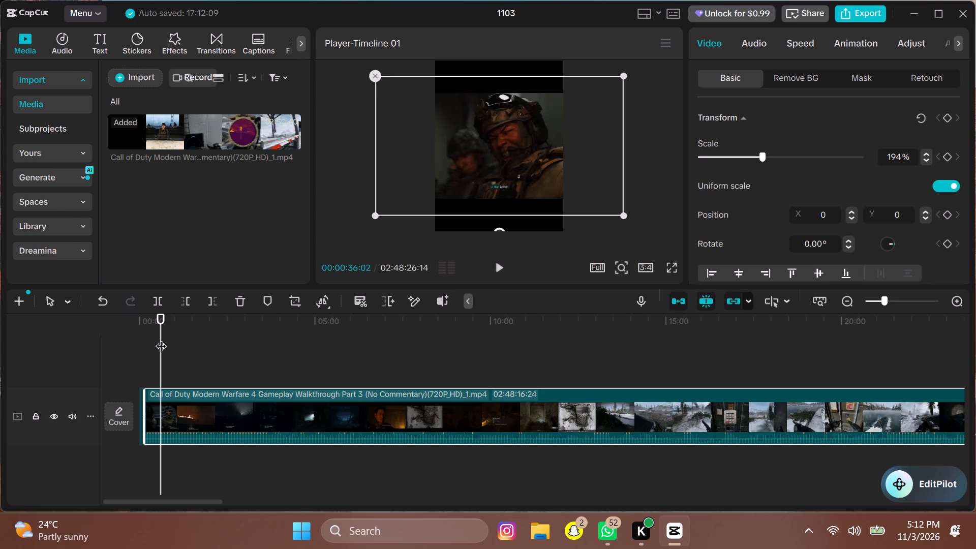
{"action": "key", "text": "space"}
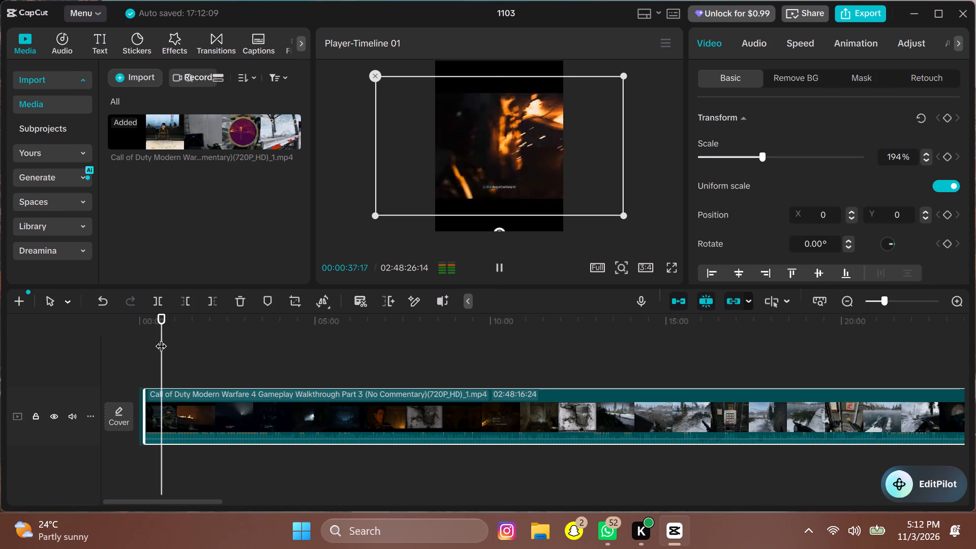
{"action": "key", "text": "space"}
{"action": "key", "text": "space"}
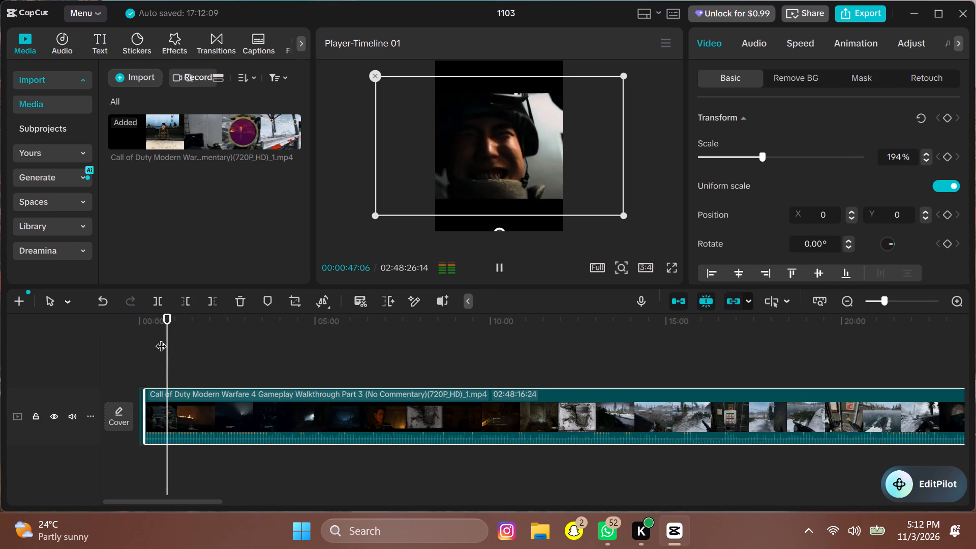
{"action": "key", "text": "space"}
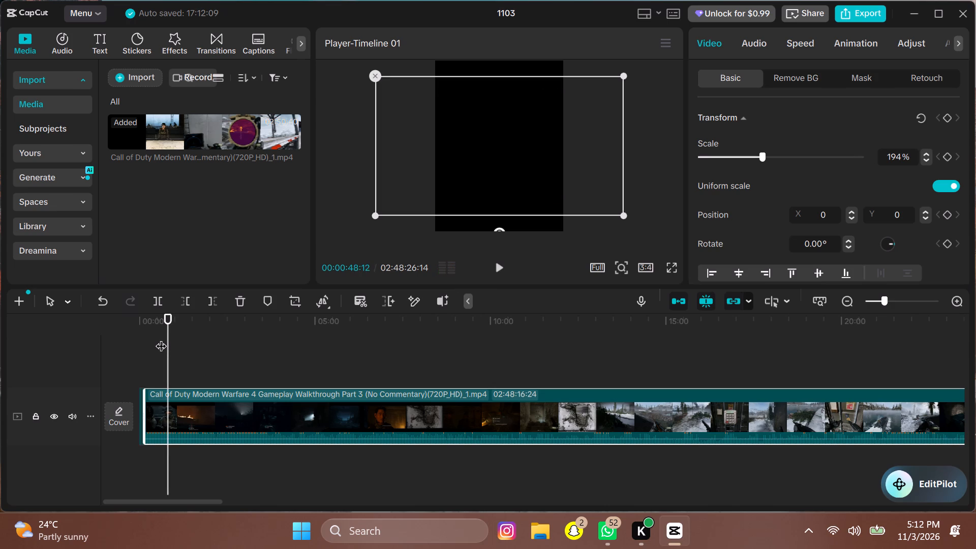
{"action": "key", "text": "Left"}
{"action": "key", "text": "Left"}
{"action": "key", "text": "Left"}
{"action": "key", "text": "Left"}
{"action": "key", "text": "Left"}
{"action": "key", "text": "Left"}
{"action": "key", "text": "Left"}
{"action": "key", "text": "Left"}
{"action": "key", "text": "Left"}
{"action": "key", "text": "Left"}
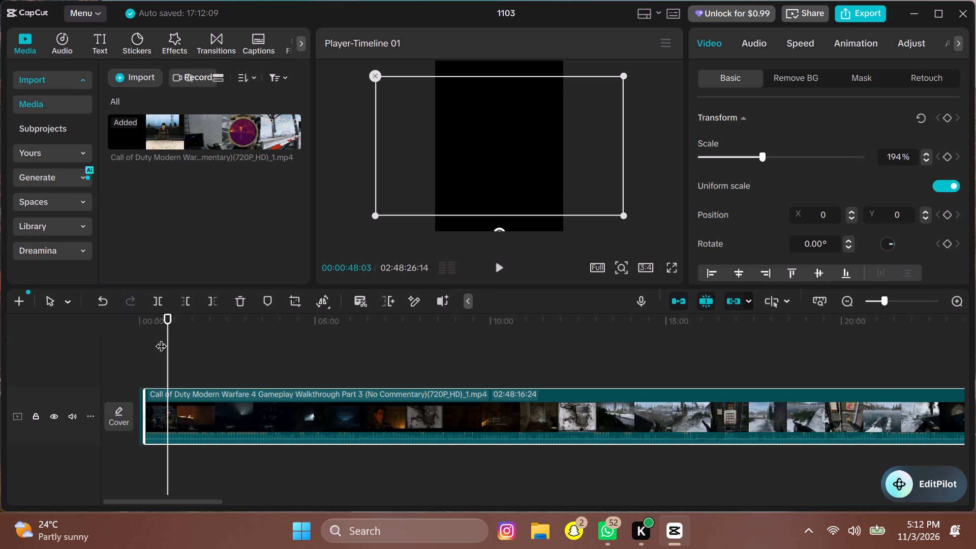
{"action": "key", "text": "Left"}
{"action": "key", "text": "Left"}
{"action": "key", "text": "Left"}
{"action": "key", "text": "Left"}
{"action": "key", "text": "Left"}
{"action": "key", "text": "Left"}
{"action": "key", "text": "Left"}
{"action": "key", "text": "Left"}
{"action": "key", "text": "Left"}
{"action": "key", "text": "Left"}
{"action": "key", "text": "Left"}
{"action": "key", "text": "Left"}
{"action": "key", "text": "Left"}
{"action": "key", "text": "Left"}
{"action": "key", "text": "Left"}
{"action": "key", "text": "Left"}
{"action": "key", "text": "Left"}
{"action": "key", "text": "Left"}
{"action": "key", "text": "Left"}
{"action": "key", "text": "Left"}
{"action": "key", "text": "Left"}
{"action": "key", "text": "Left"}
{"action": "key", "text": "Left"}
{"action": "key", "text": "Left"}
{"action": "key", "text": "Left"}
{"action": "key", "text": "Left"}
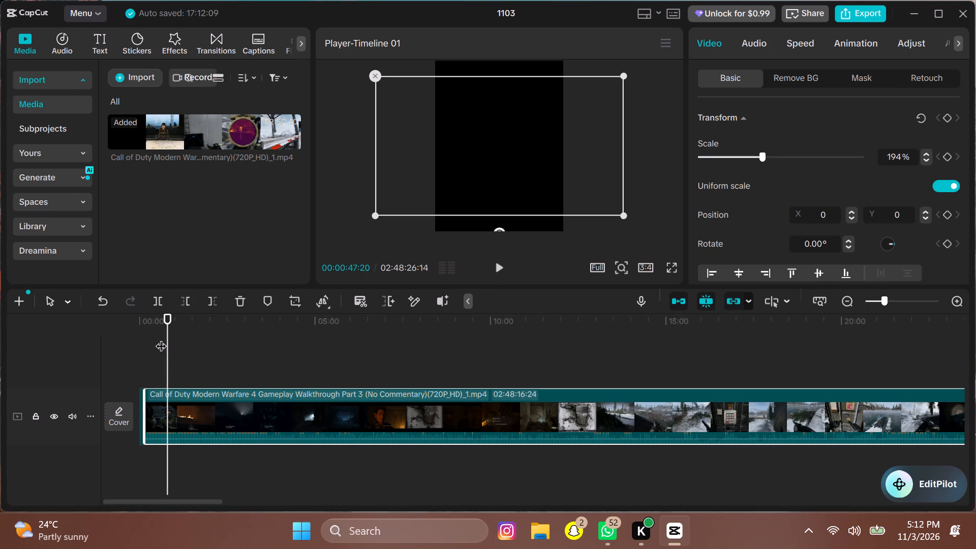
{"action": "key", "text": "Left"}
{"action": "key", "text": "Left"}
{"action": "key", "text": "Left"}
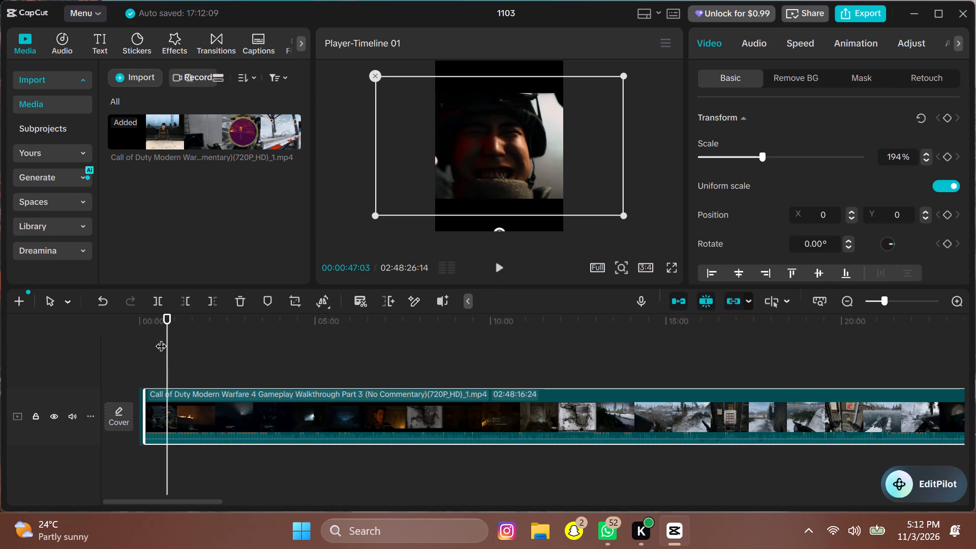
{"action": "key", "text": "Right"}
{"action": "key", "text": "Right"}
{"action": "key", "text": "Right"}
{"action": "key", "text": "Right"}
{"action": "key", "text": "Right"}
{"action": "key", "text": "Right"}
{"action": "key", "text": "Right"}
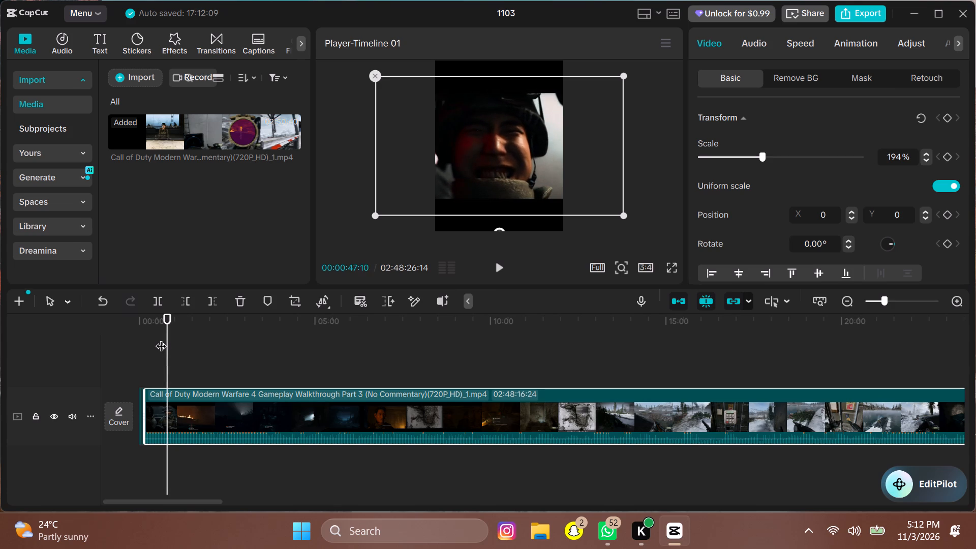
{"action": "key", "text": "Right"}
{"action": "key", "text": "Right"}
{"action": "key", "text": "Right"}
{"action": "key", "text": "Right"}
{"action": "key", "text": "Right"}
{"action": "key", "text": "Right"}
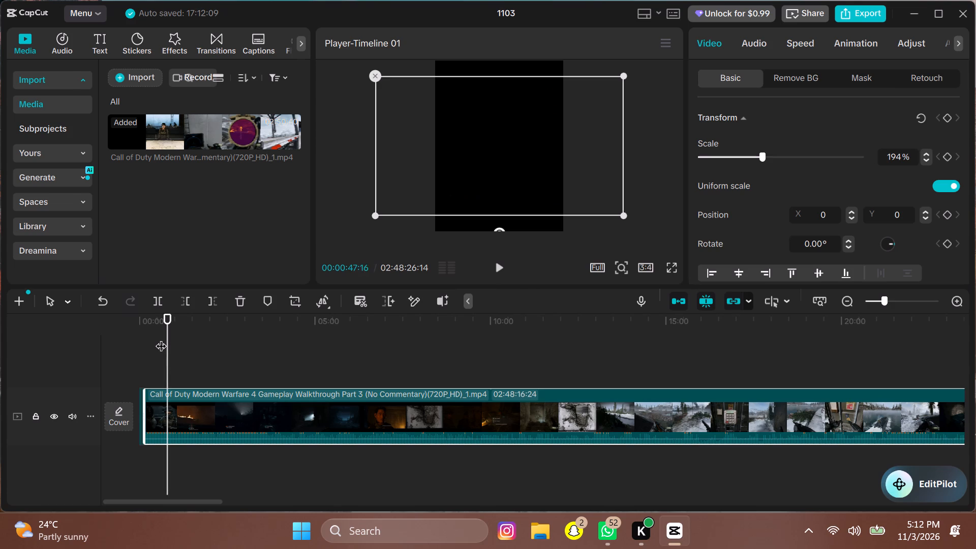
{"action": "key", "text": "Left"}
{"action": "key", "text": "Left"}
{"action": "key", "text": "Right"}
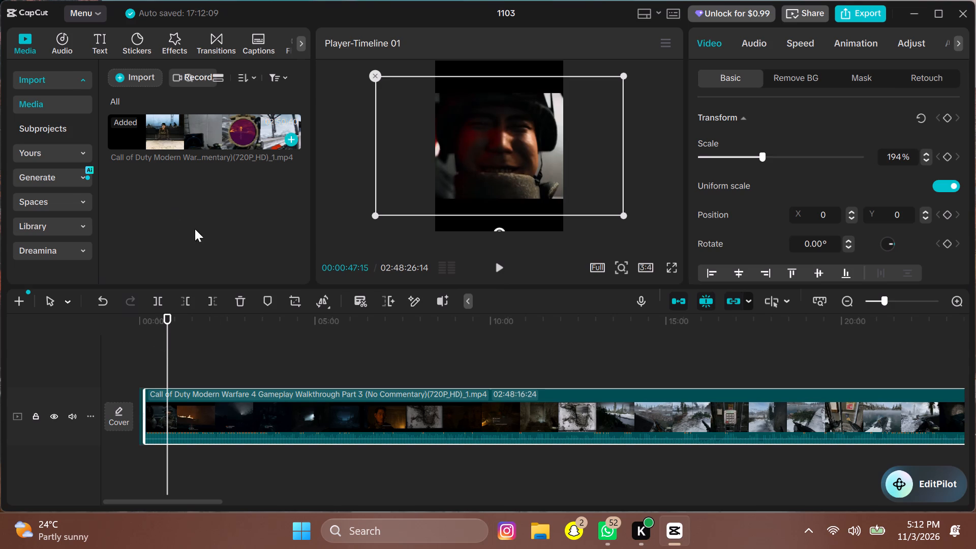
{"action": "left_click", "coordinate": [152, 296]}
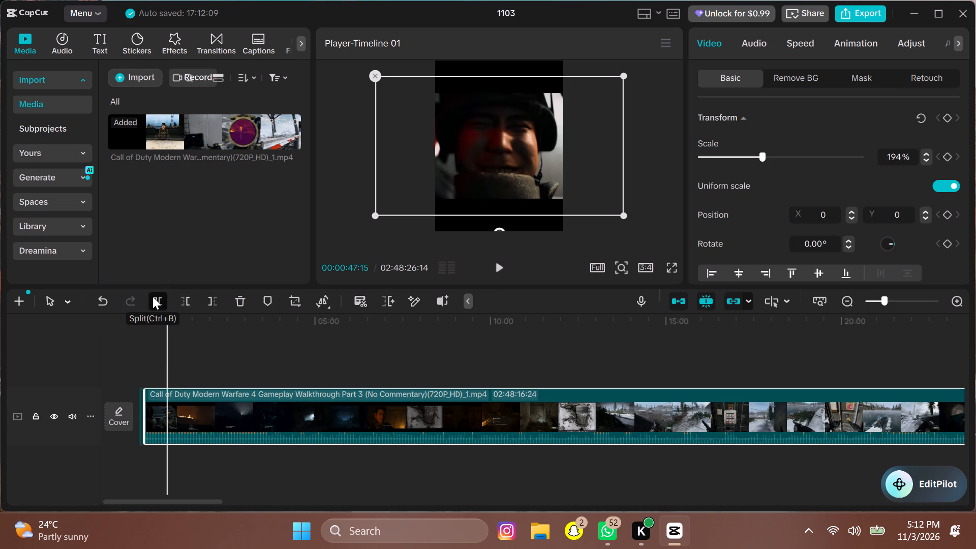
Trim away the second clip's footage before 00:01:01:14, in the shot of the fire burning behind the dark ridge.
{"action": "key", "text": "space"}
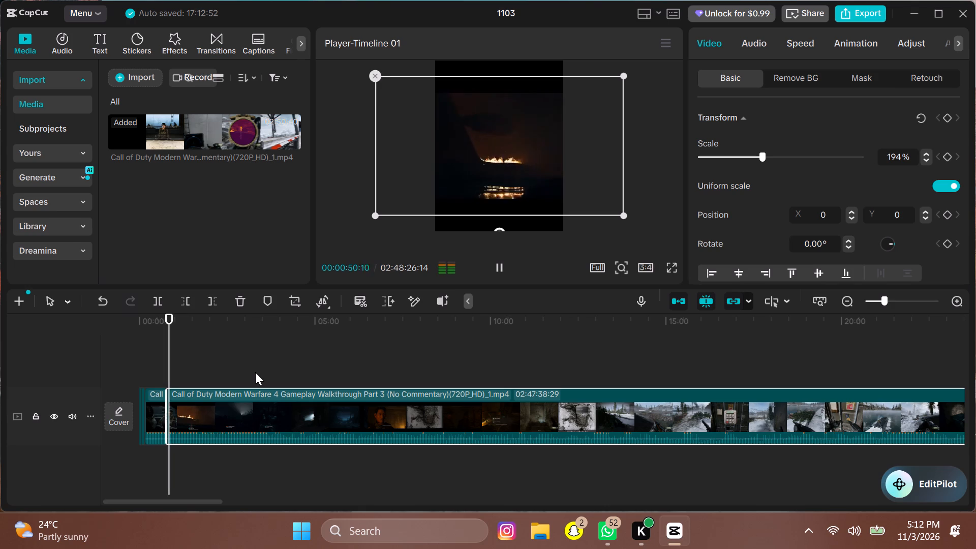
{"action": "key", "text": "space"}
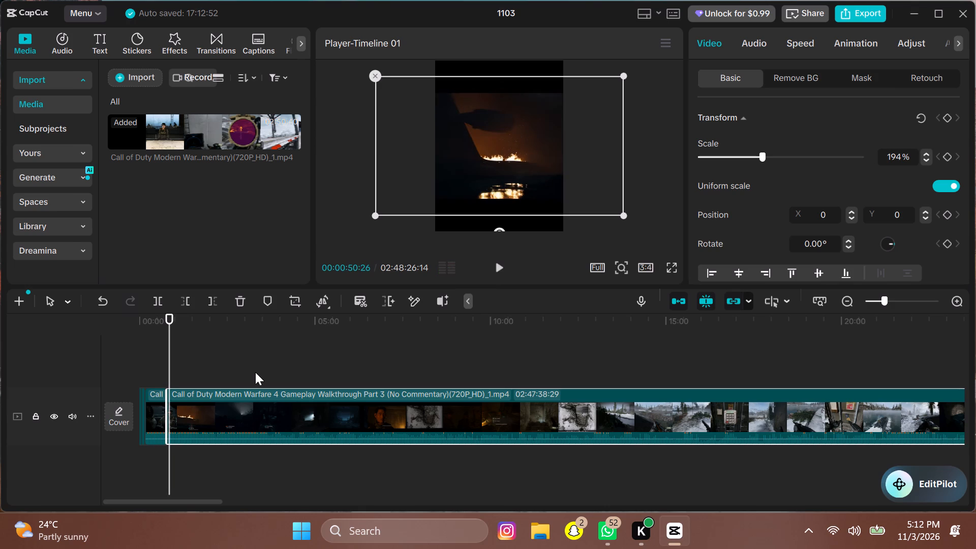
{"action": "key", "text": "space"}
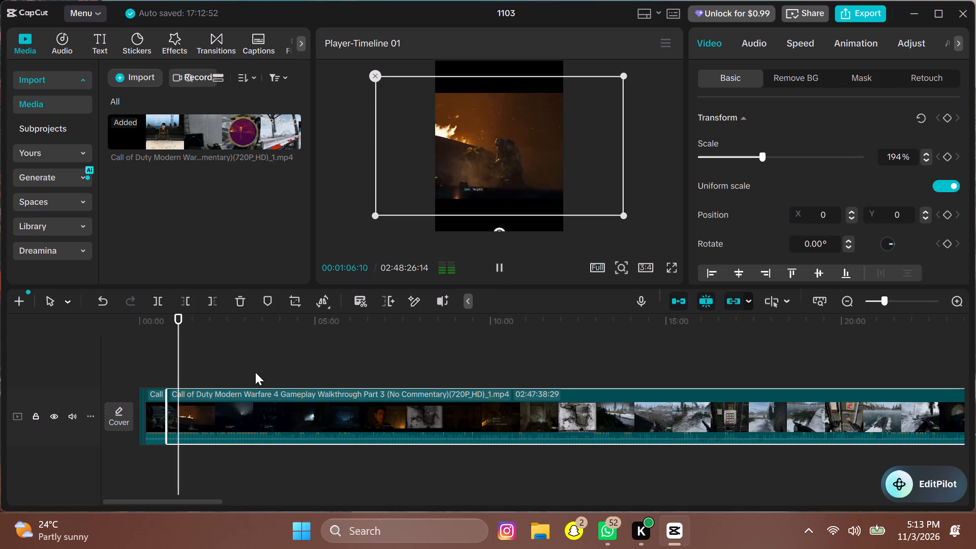
{"action": "key", "text": "space"}
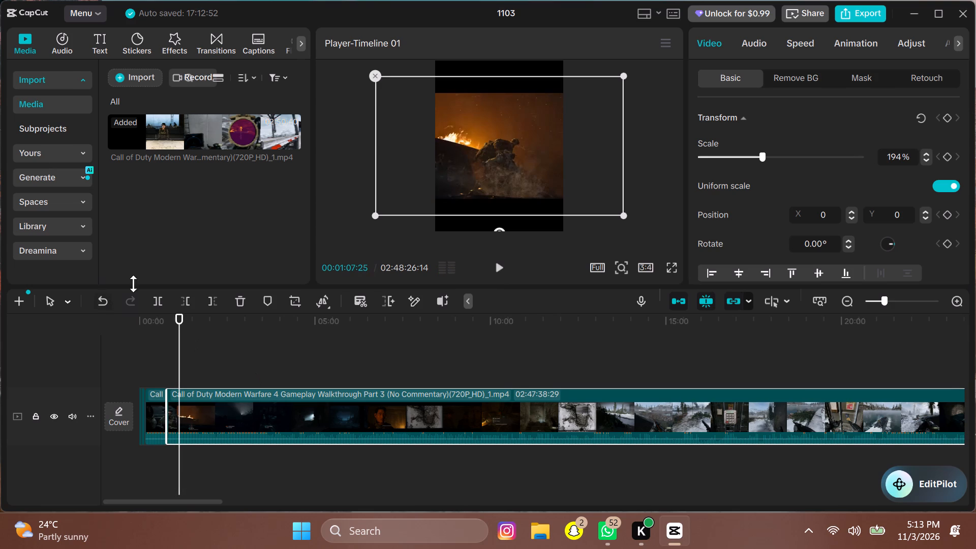
{"action": "key", "text": "Left"}
{"action": "key", "text": "Left"}
{"action": "key", "text": "Left"}
{"action": "key", "text": "Left"}
{"action": "key", "text": "Left"}
{"action": "key", "text": "Left"}
{"action": "key", "text": "Left"}
{"action": "key", "text": "Left"}
{"action": "key", "text": "Left"}
{"action": "key", "text": "Left"}
{"action": "key", "text": "Left"}
{"action": "key", "text": "Left"}
{"action": "key", "text": "Left"}
{"action": "key", "text": "Left"}
{"action": "key", "text": "Left"}
{"action": "key", "text": "Left"}
{"action": "key", "text": "Left"}
{"action": "key", "text": "Left"}
{"action": "key", "text": "Left"}
{"action": "key", "text": "Left"}
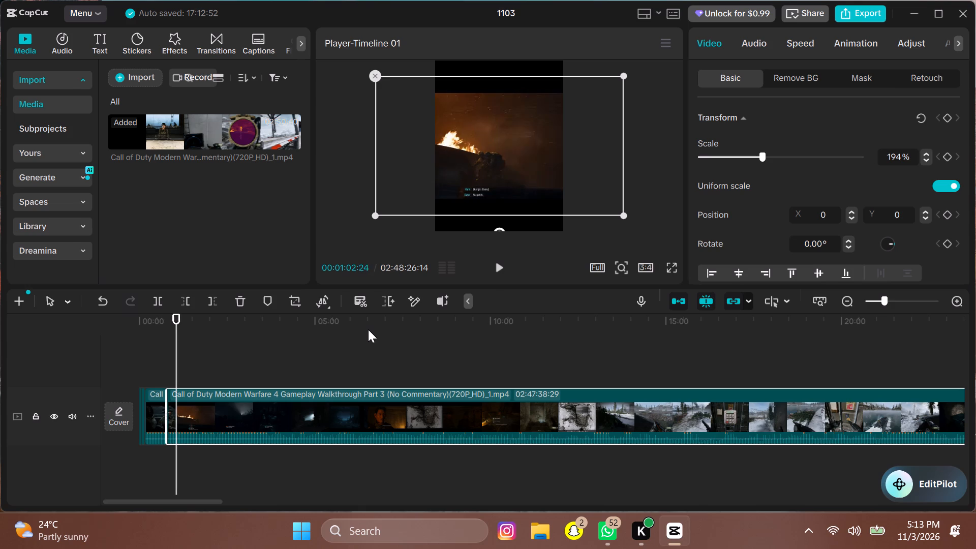
{"action": "key", "text": "Left"}
{"action": "key", "text": "Left"}
{"action": "key", "text": "Left"}
{"action": "key", "text": "Left"}
{"action": "key", "text": "Left"}
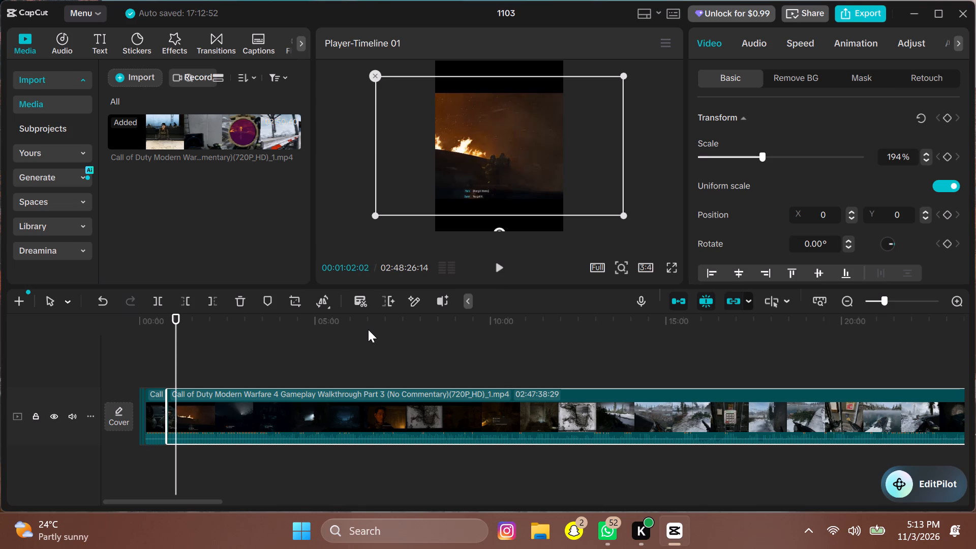
{"action": "key", "text": "Left"}
{"action": "key", "text": "Left"}
{"action": "key", "text": "Left"}
{"action": "key", "text": "Left"}
{"action": "key", "text": "Left"}
{"action": "key", "text": "Left"}
{"action": "key", "text": "Left"}
{"action": "key", "text": "Left"}
{"action": "key", "text": "Left"}
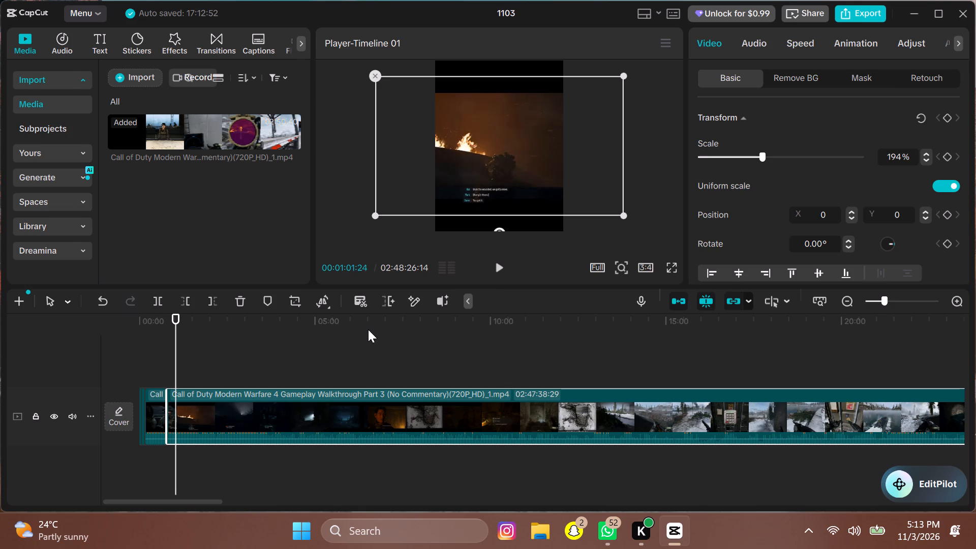
{"action": "key", "text": "Left"}
{"action": "key", "text": "Left"}
{"action": "key", "text": "Left"}
{"action": "key", "text": "Left"}
{"action": "key", "text": "Left"}
{"action": "key", "text": "Left"}
{"action": "key", "text": "Left"}
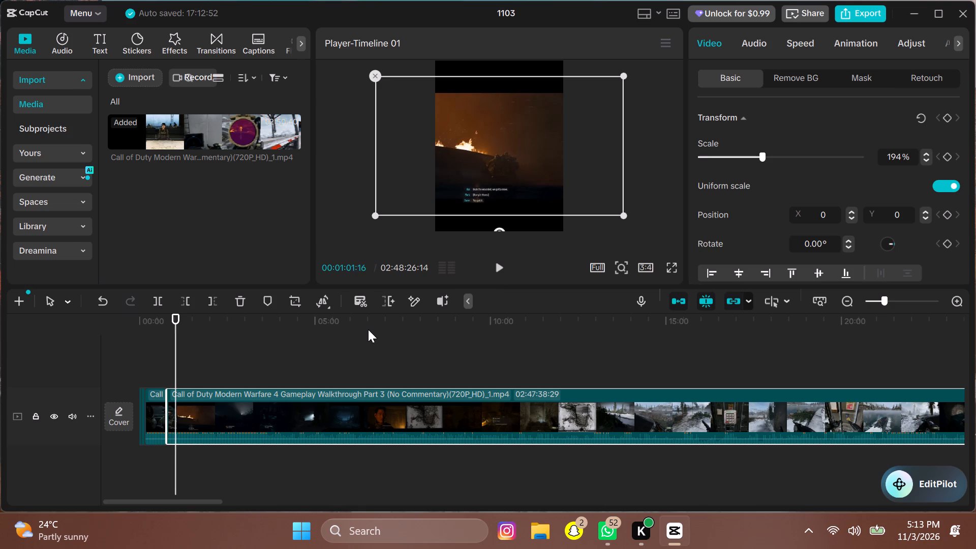
{"action": "key", "text": "Left"}
{"action": "key", "text": "Left"}
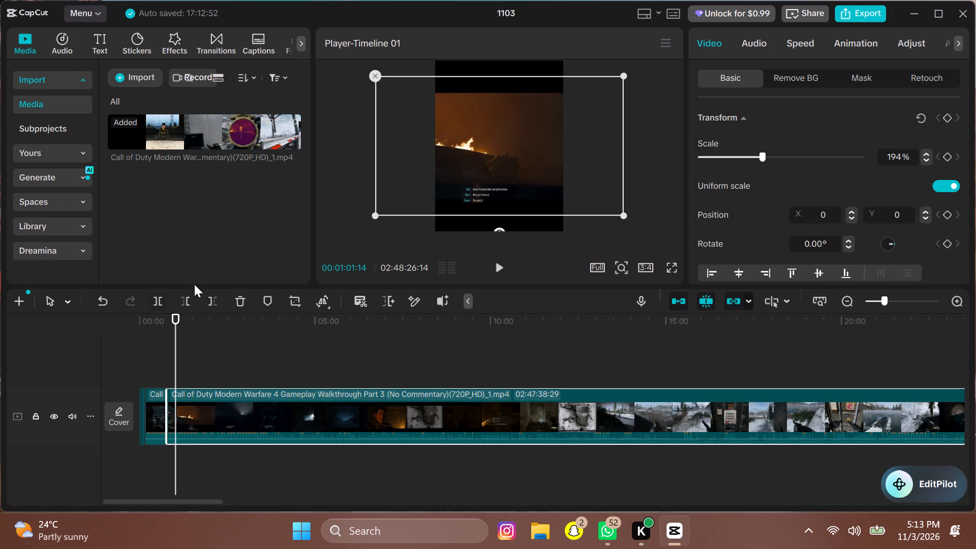
{"action": "left_click", "coordinate": [189, 300]}
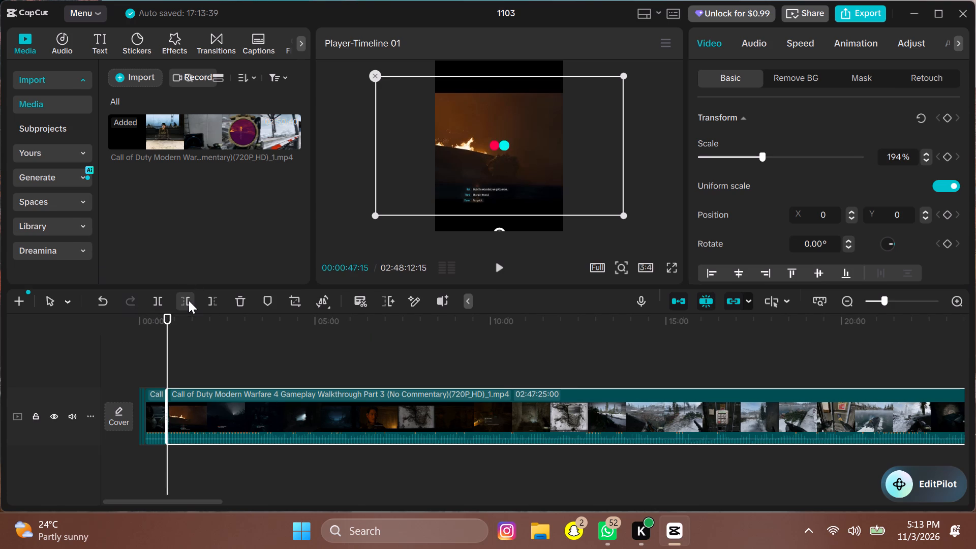
Play the trimmed second clip to about 00:01:09 and step back through its frames to 00:01:04:28 to examine the night fire scene.
{"action": "key", "text": "space"}
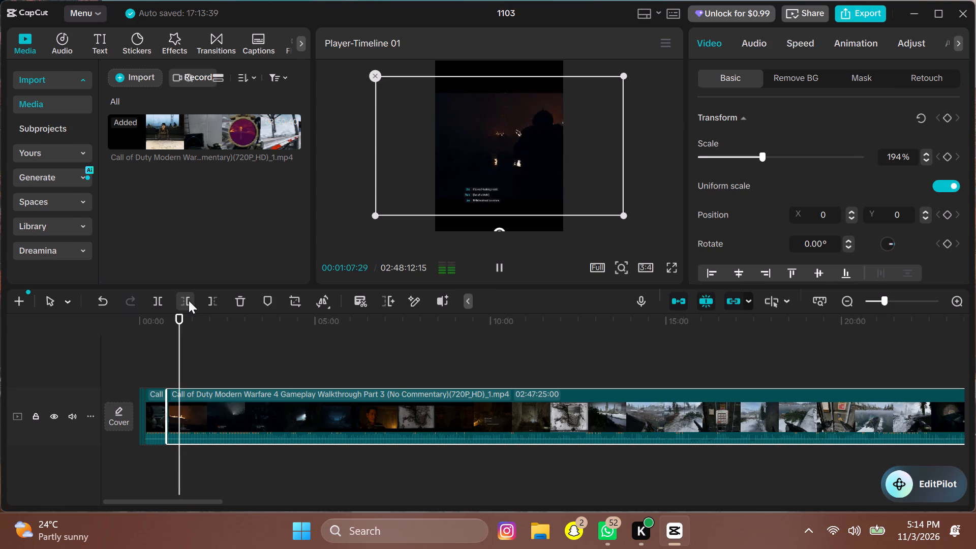
{"action": "key", "text": "space"}
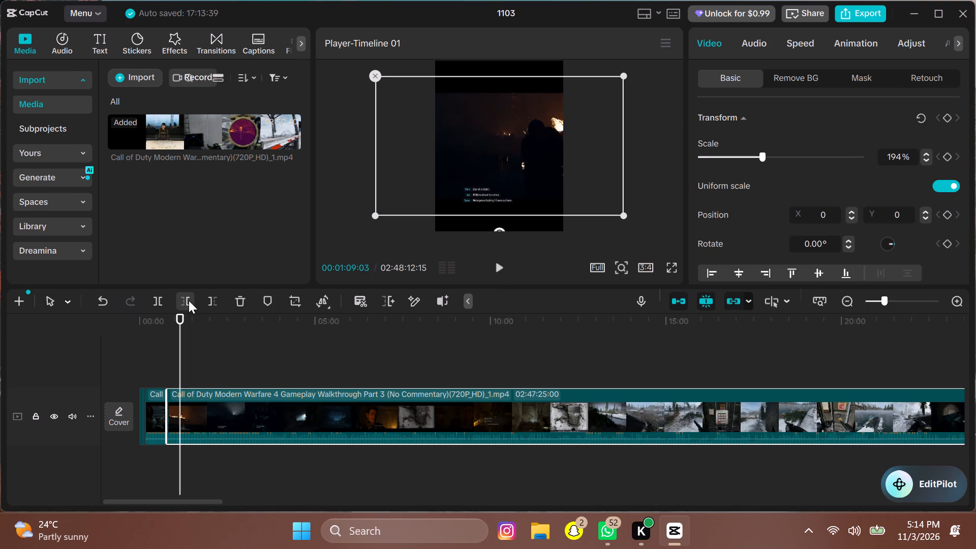
{"action": "key", "text": "Left"}
{"action": "key", "text": "Left"}
{"action": "key", "text": "Left"}
{"action": "key", "text": "Left"}
{"action": "key", "text": "Left"}
{"action": "key", "text": "Left"}
{"action": "key", "text": "Left"}
{"action": "key", "text": "Left"}
{"action": "key", "text": "Left"}
{"action": "key", "text": "Left"}
{"action": "key", "text": "Left"}
{"action": "key", "text": "Left"}
{"action": "key", "text": "Left"}
{"action": "key", "text": "Left"}
{"action": "key", "text": "Left"}
{"action": "key", "text": "Left"}
{"action": "key", "text": "Left"}
{"action": "key", "text": "Left"}
{"action": "key", "text": "Left"}
{"action": "key", "text": "Left"}
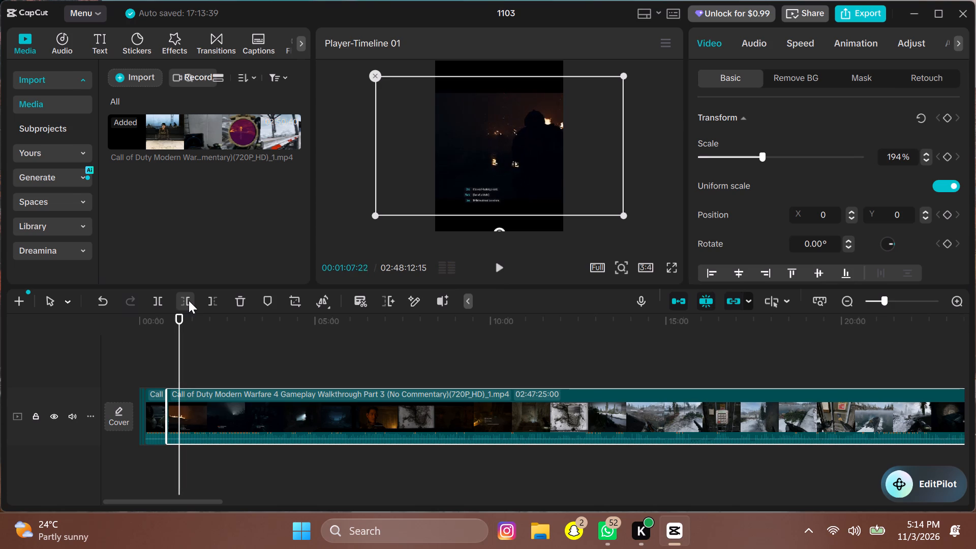
{"action": "key", "text": "Left"}
{"action": "key", "text": "Left"}
{"action": "key", "text": "Left"}
{"action": "key", "text": "Left"}
{"action": "key", "text": "Left"}
{"action": "key", "text": "Left"}
{"action": "key", "text": "Left"}
{"action": "key", "text": "Left"}
{"action": "key", "text": "Left"}
{"action": "key", "text": "Left"}
{"action": "key", "text": "Left"}
{"action": "key", "text": "Left"}
{"action": "key", "text": "Left"}
{"action": "key", "text": "Left"}
{"action": "key", "text": "Left"}
{"action": "key", "text": "Left"}
{"action": "key", "text": "Left"}
{"action": "key", "text": "Left"}
{"action": "key", "text": "Left"}
{"action": "key", "text": "Left"}
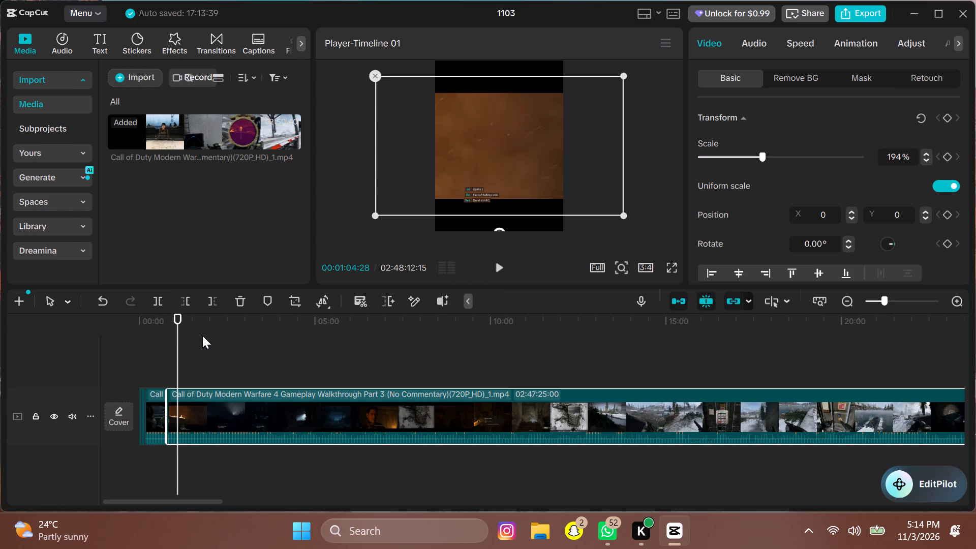
Play the edit from near its beginning, pause at 00:00:10:11 and reduce the helmeted soldiers clip's uniform scale to 116%.
{"action": "left_click_drag", "start_coordinate": [179, 349], "coordinate": [166, 349]}
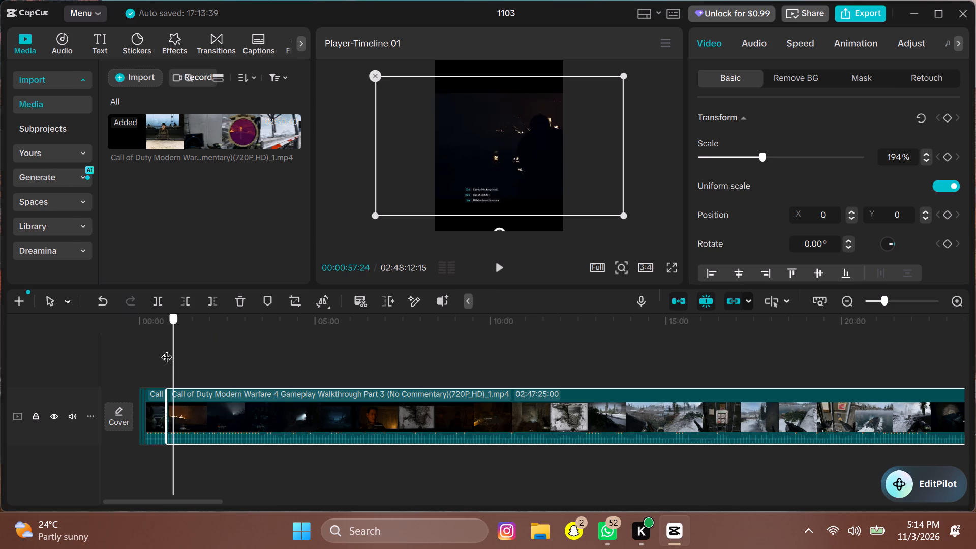
{"action": "left_click_drag", "start_coordinate": [166, 349], "coordinate": [111, 345]}
{"action": "key", "text": "space"}
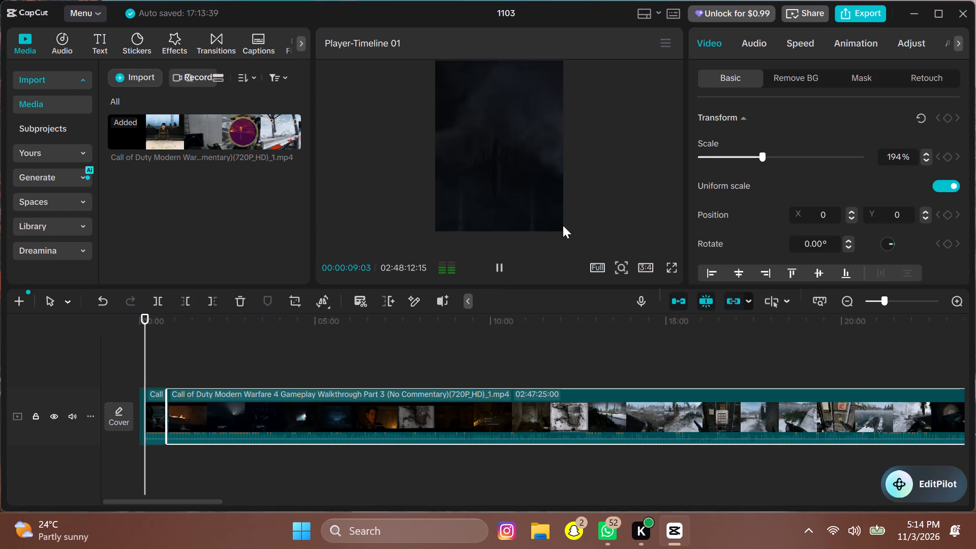
{"action": "left_click", "coordinate": [537, 191]}
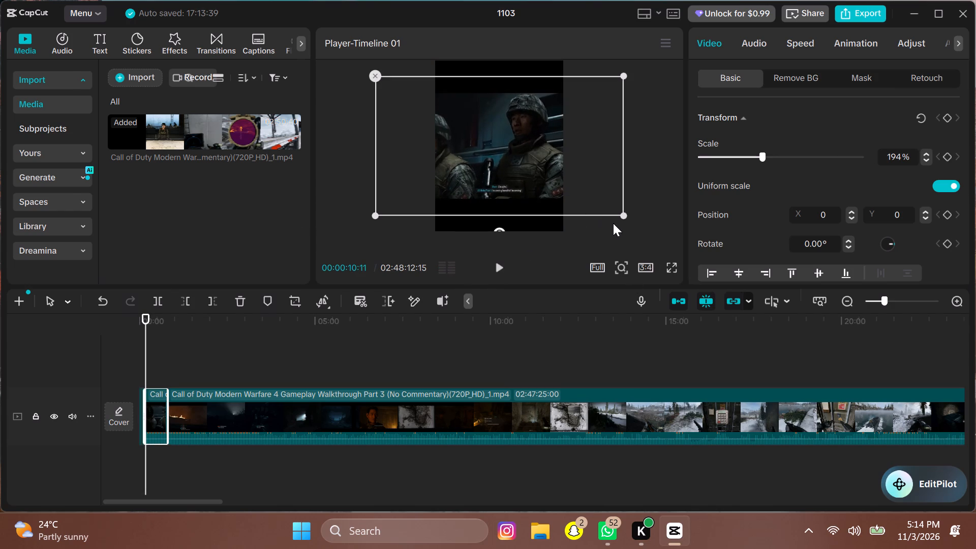
{"action": "left_click_drag", "start_coordinate": [622, 216], "coordinate": [563, 168]}
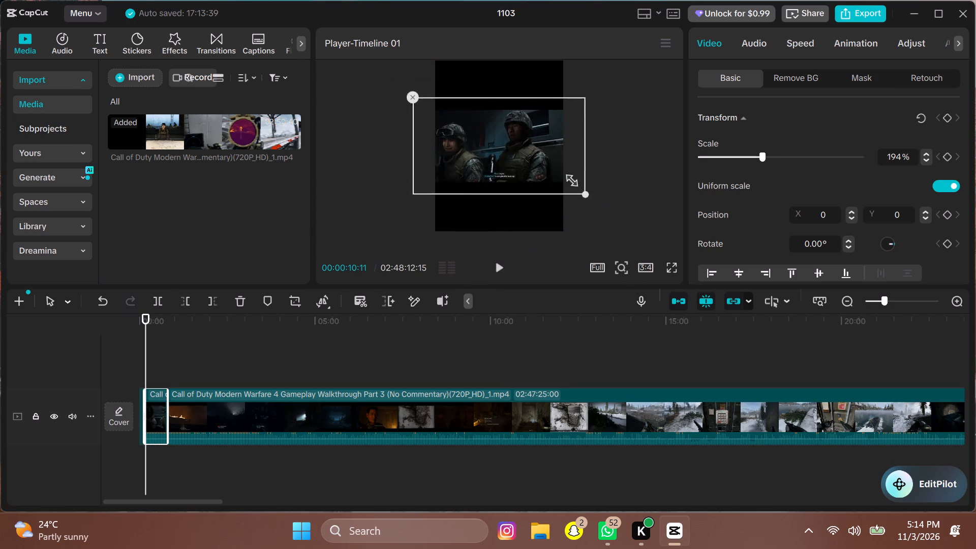
{"action": "left_click_drag", "start_coordinate": [563, 168], "coordinate": [567, 119]}
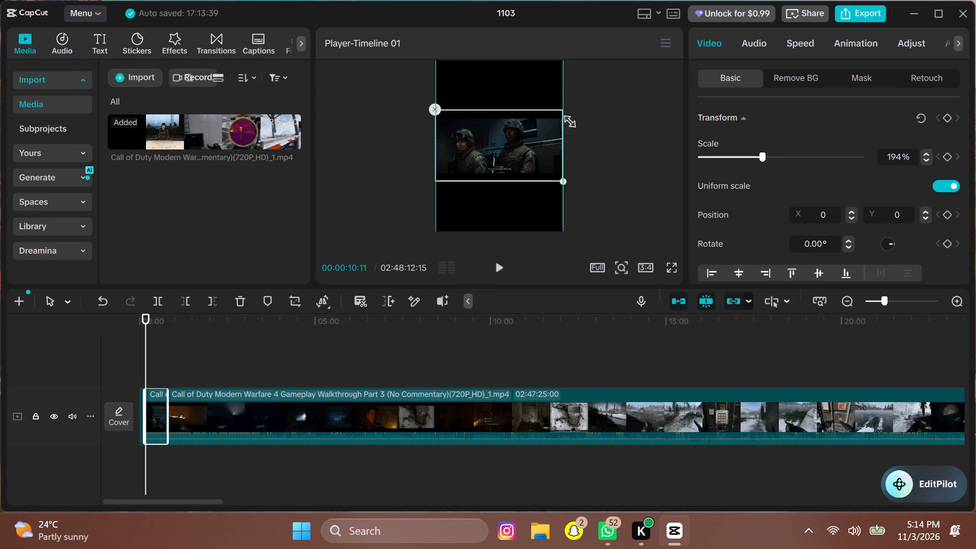
{"action": "left_click_drag", "start_coordinate": [567, 119], "coordinate": [577, 128]}
Play the resized soldiers clip briefly, then replay the edit from the start of the timeline to review the framing.
{"action": "key", "text": "space"}
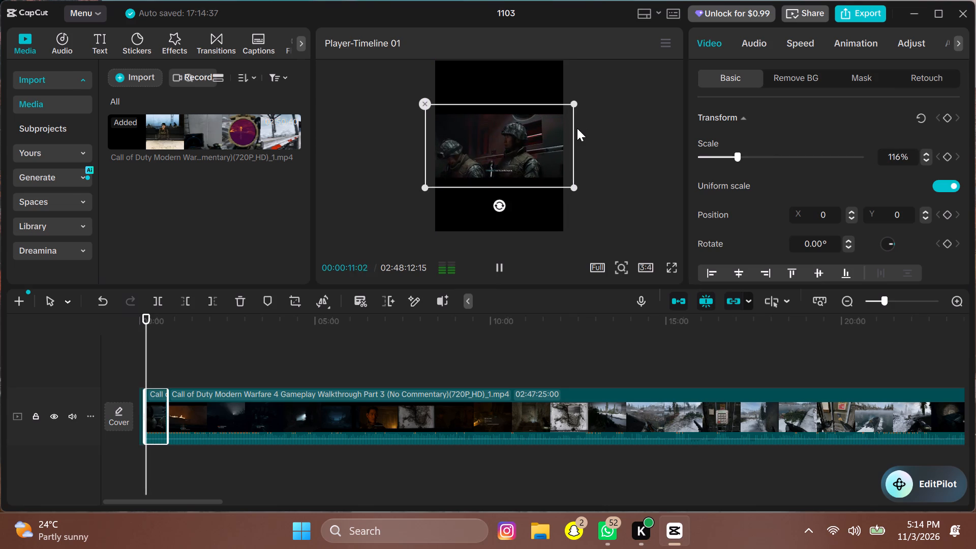
{"action": "left_click_drag", "start_coordinate": [150, 349], "coordinate": [88, 349]}
{"action": "key", "text": "space"}
{"action": "key", "text": "space"}
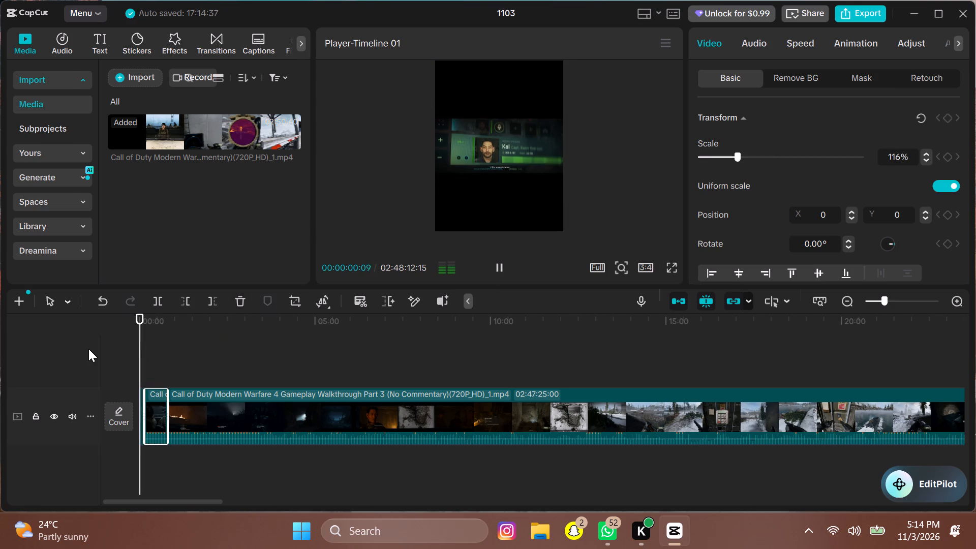
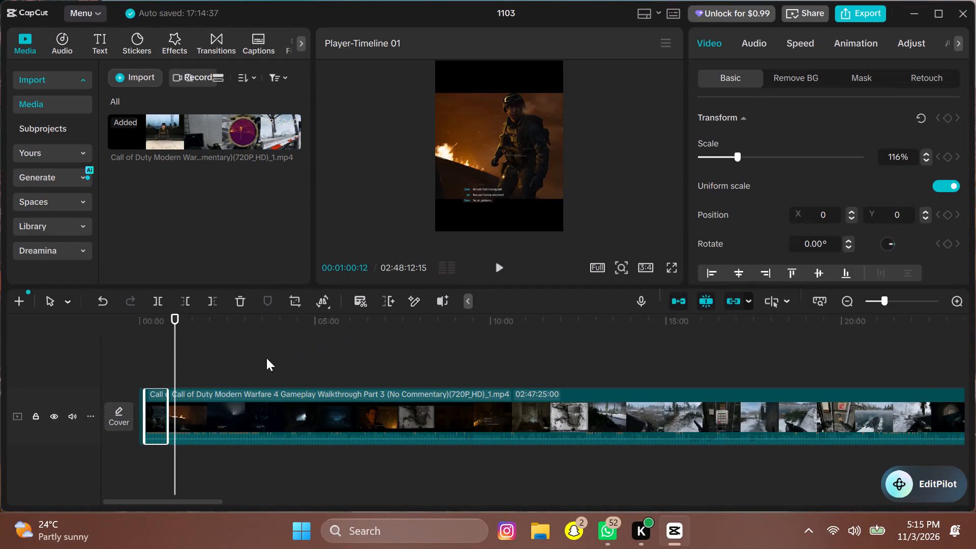
Trim away all footage after 00:01:00:12, in the shot of the soldier standing before the night fire.
{"action": "left_click", "coordinate": [215, 306]}
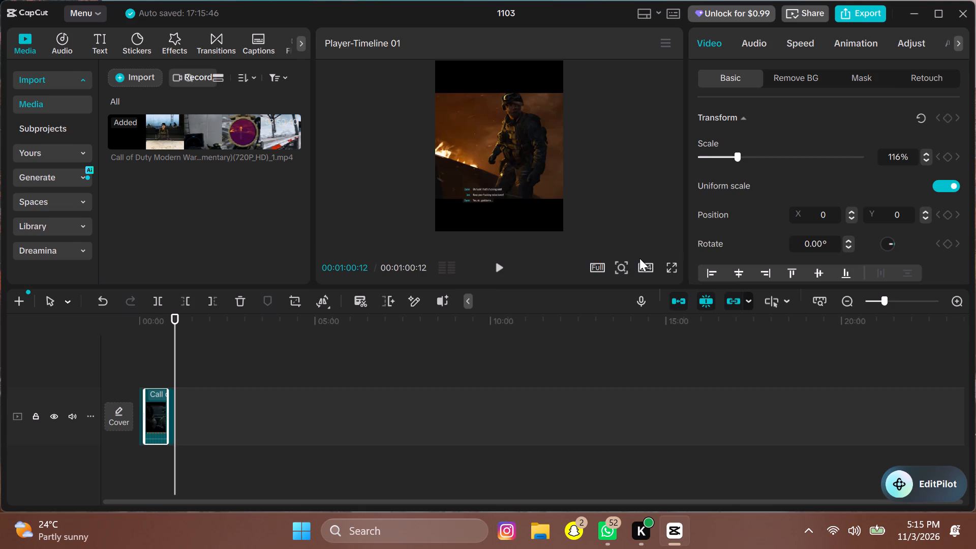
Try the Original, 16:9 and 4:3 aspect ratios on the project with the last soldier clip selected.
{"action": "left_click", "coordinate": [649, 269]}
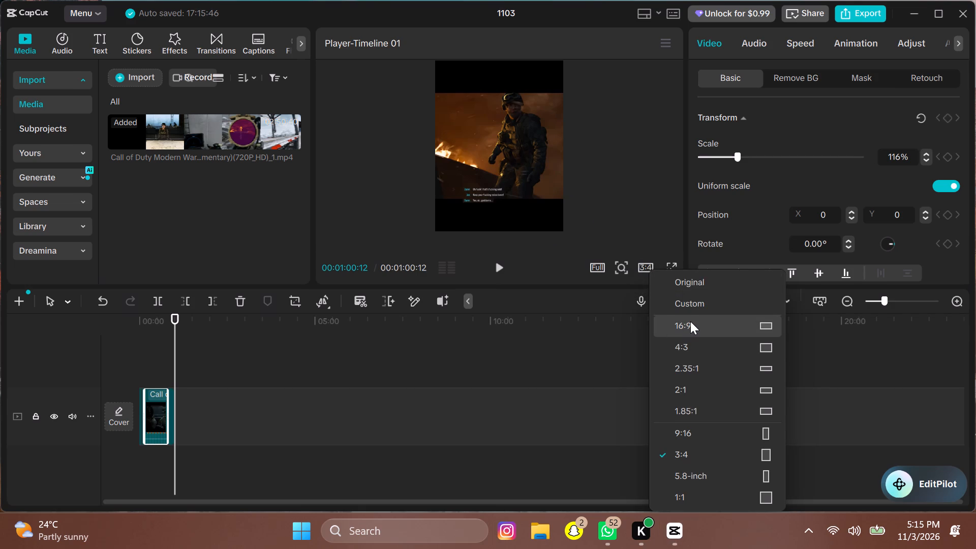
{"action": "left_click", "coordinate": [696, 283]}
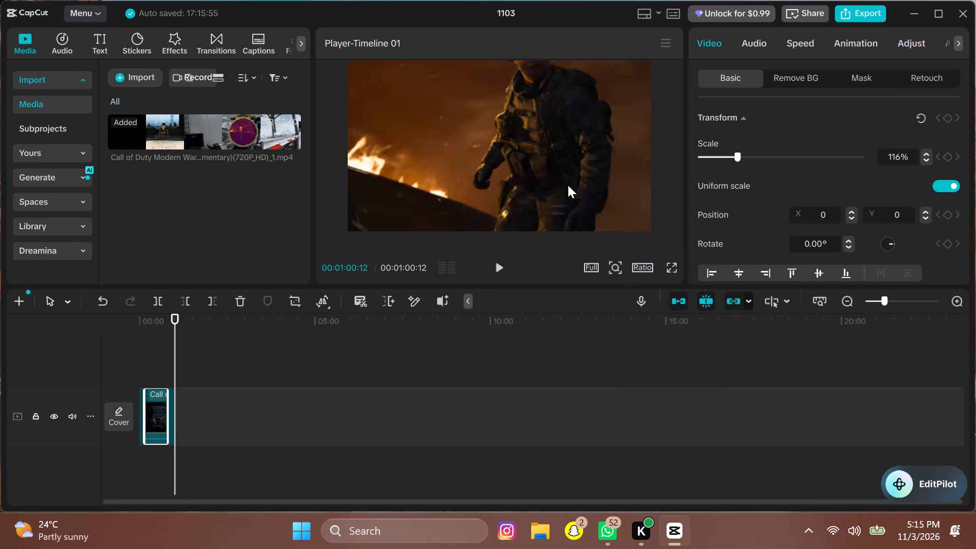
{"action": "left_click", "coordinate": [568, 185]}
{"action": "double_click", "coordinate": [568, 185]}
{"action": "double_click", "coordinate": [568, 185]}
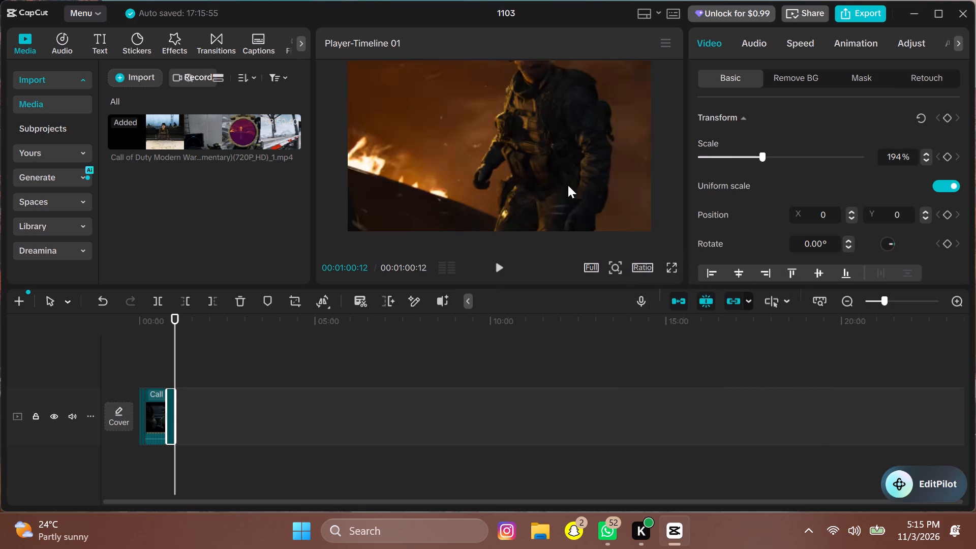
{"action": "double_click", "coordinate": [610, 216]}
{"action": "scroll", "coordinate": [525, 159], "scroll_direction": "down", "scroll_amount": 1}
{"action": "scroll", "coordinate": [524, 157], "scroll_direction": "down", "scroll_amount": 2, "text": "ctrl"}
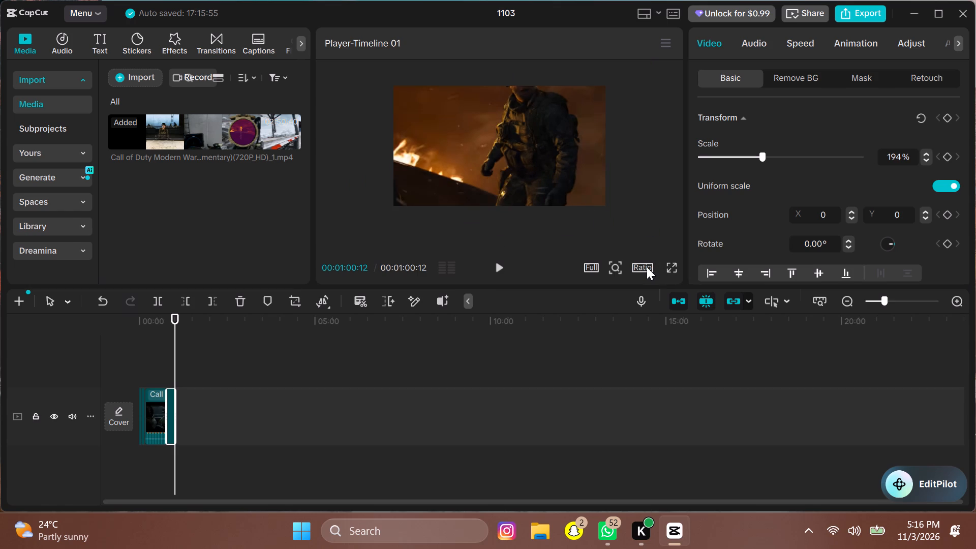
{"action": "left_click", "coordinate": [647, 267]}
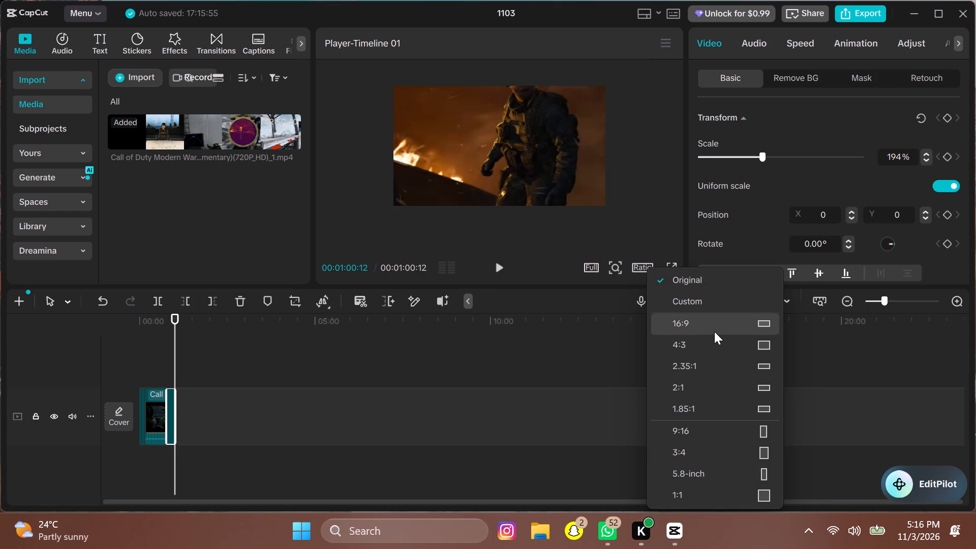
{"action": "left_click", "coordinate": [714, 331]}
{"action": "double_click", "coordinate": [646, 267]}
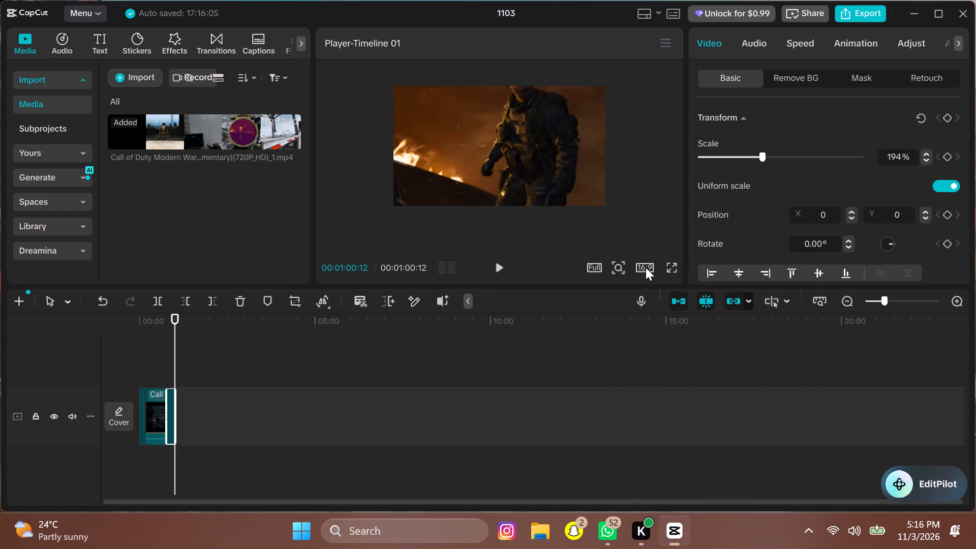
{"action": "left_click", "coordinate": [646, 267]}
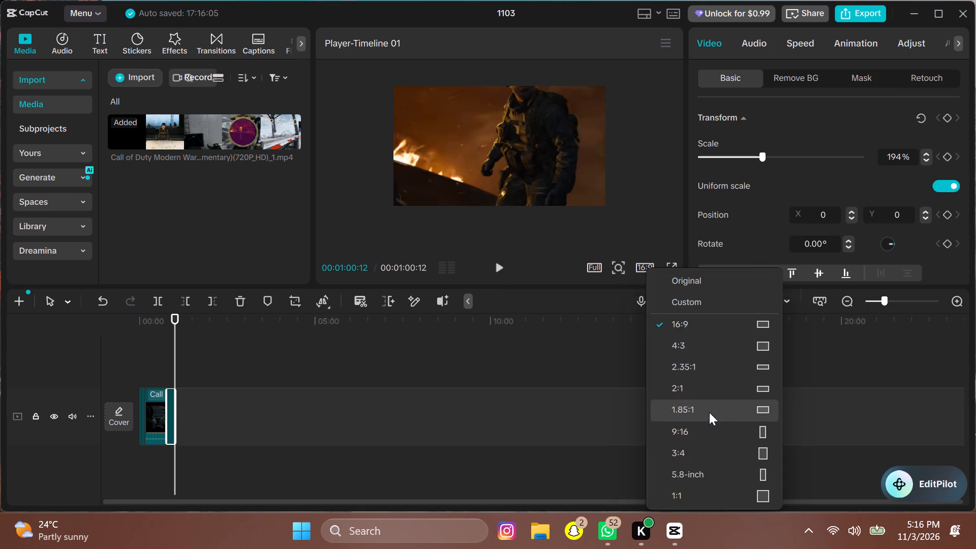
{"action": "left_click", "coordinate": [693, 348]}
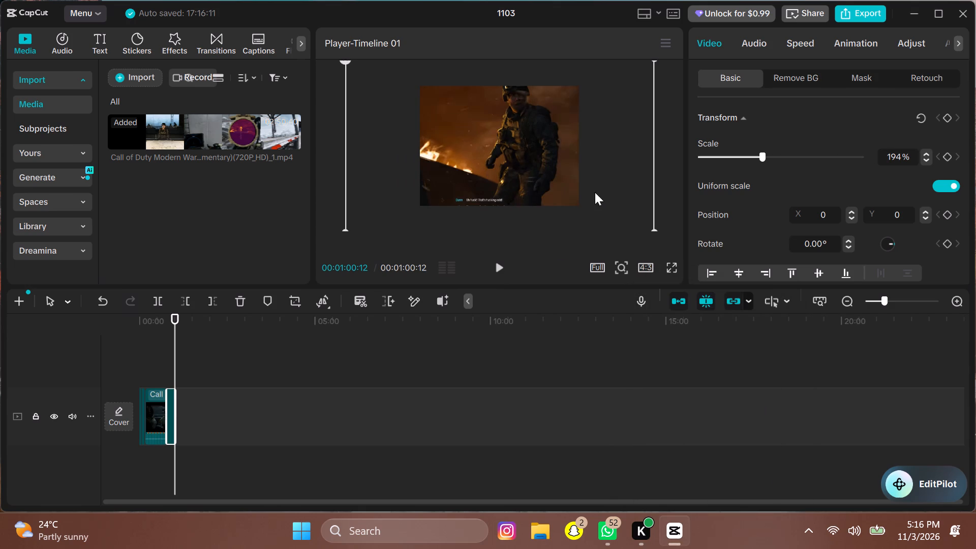
Scale the last clip, the soldier in front of the fire, down to 100% in the preview.
{"action": "right_click", "coordinate": [656, 230]}
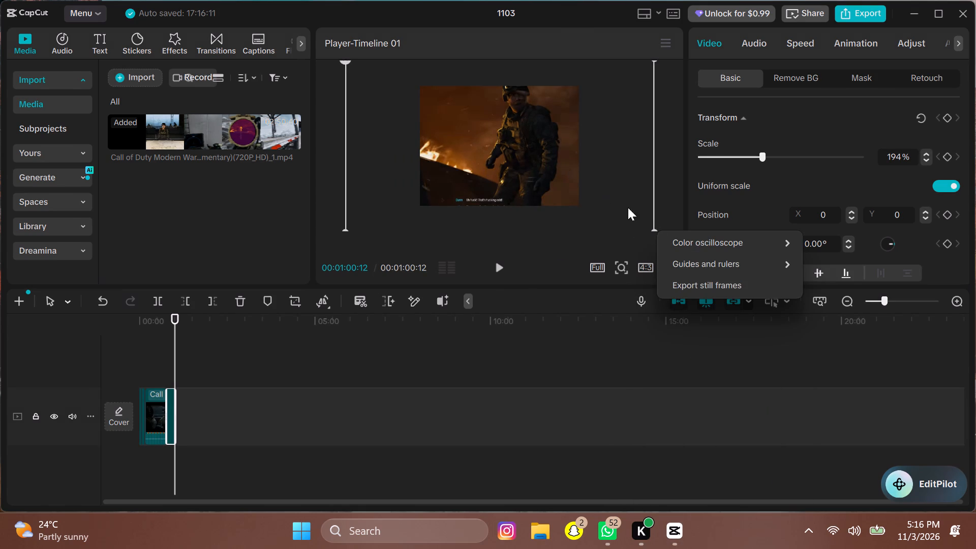
{"action": "left_click_drag", "start_coordinate": [617, 185], "coordinate": [652, 228]}
{"action": "left_click_drag", "start_coordinate": [652, 228], "coordinate": [581, 184]}
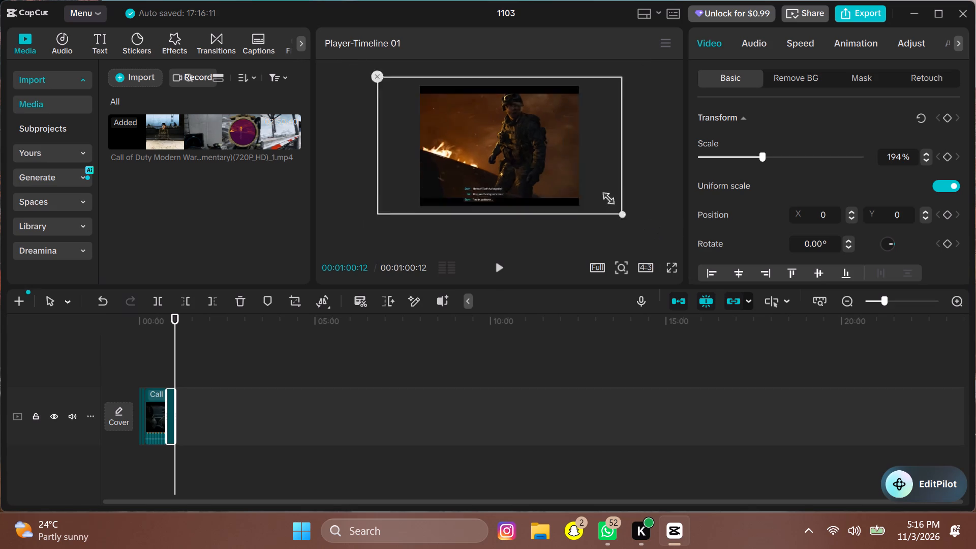
{"action": "left_click_drag", "start_coordinate": [581, 184], "coordinate": [545, 160]}
Set the project's aspect ratio to 16:9.
{"action": "left_click", "coordinate": [644, 271]}
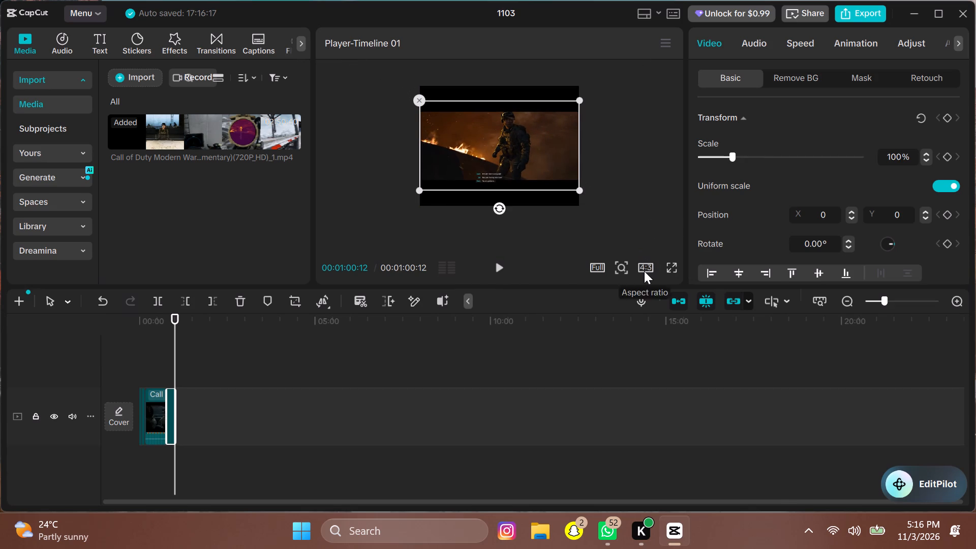
{"action": "left_click", "coordinate": [701, 325]}
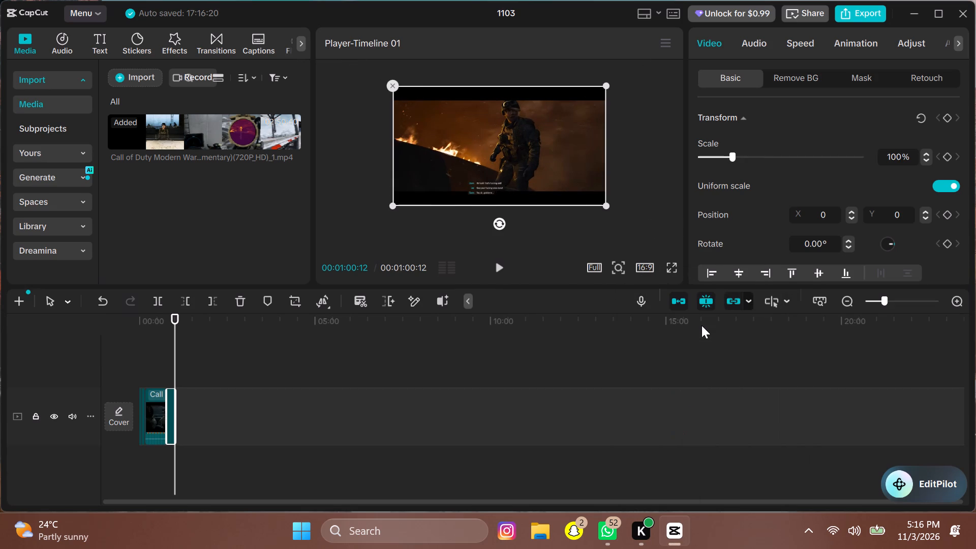
Play the edit from the start, pause at 00:00:02:28 and view the Kal communications shot in full screen.
{"action": "left_click", "coordinate": [501, 268]}
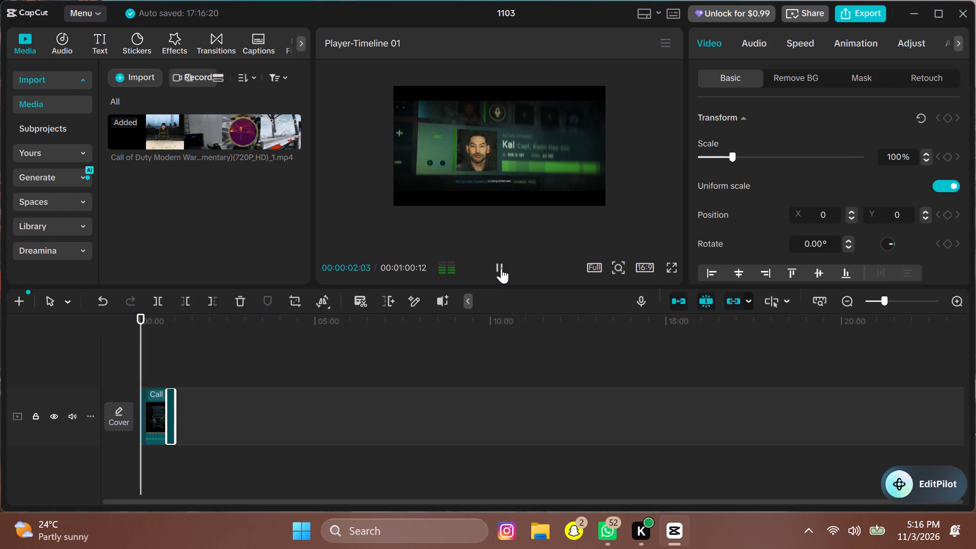
{"action": "left_click", "coordinate": [531, 142]}
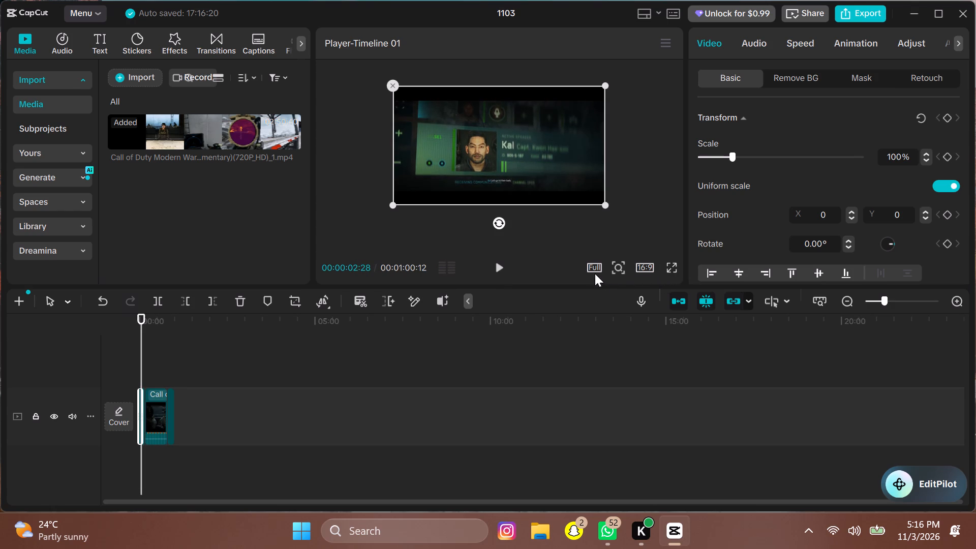
{"action": "left_click", "coordinate": [669, 264]}
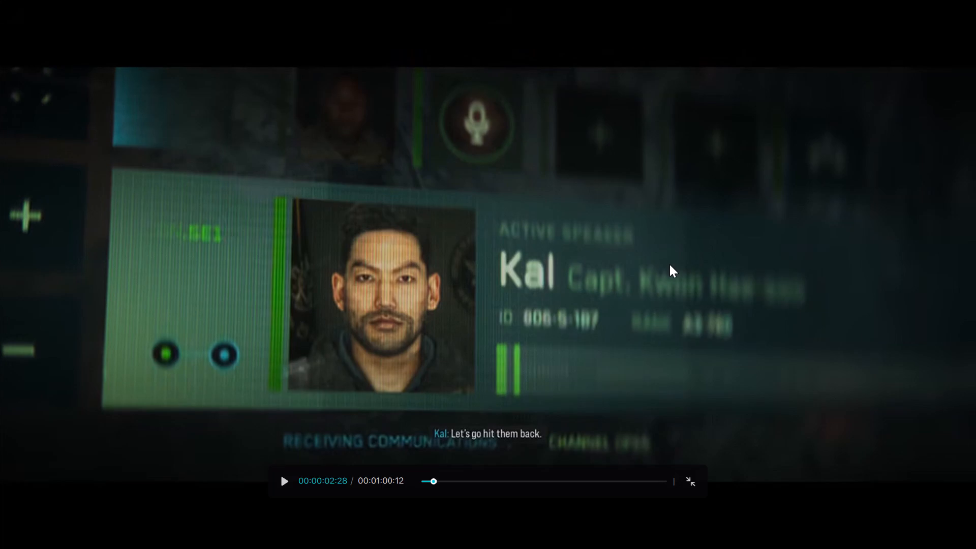
{"action": "left_click", "coordinate": [669, 264]}
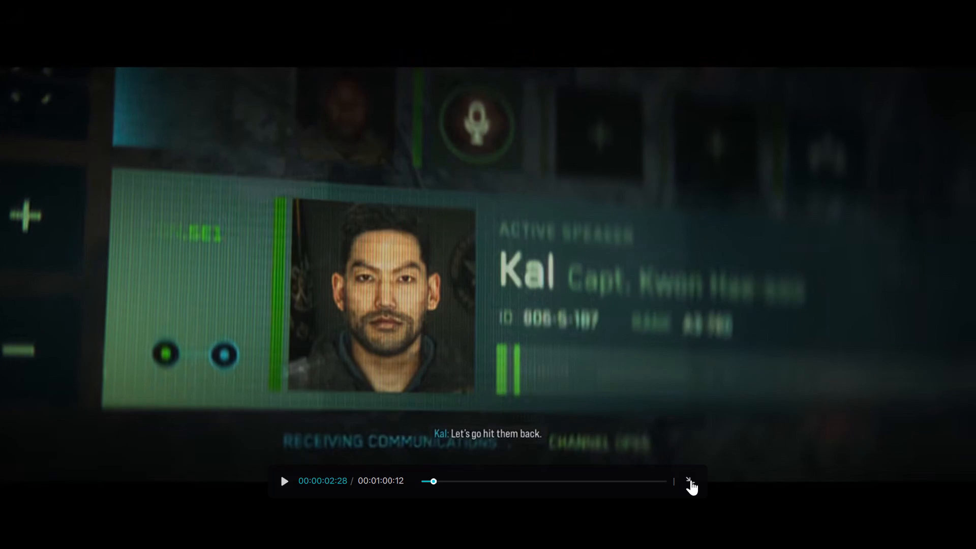
{"action": "left_click", "coordinate": [691, 480]}
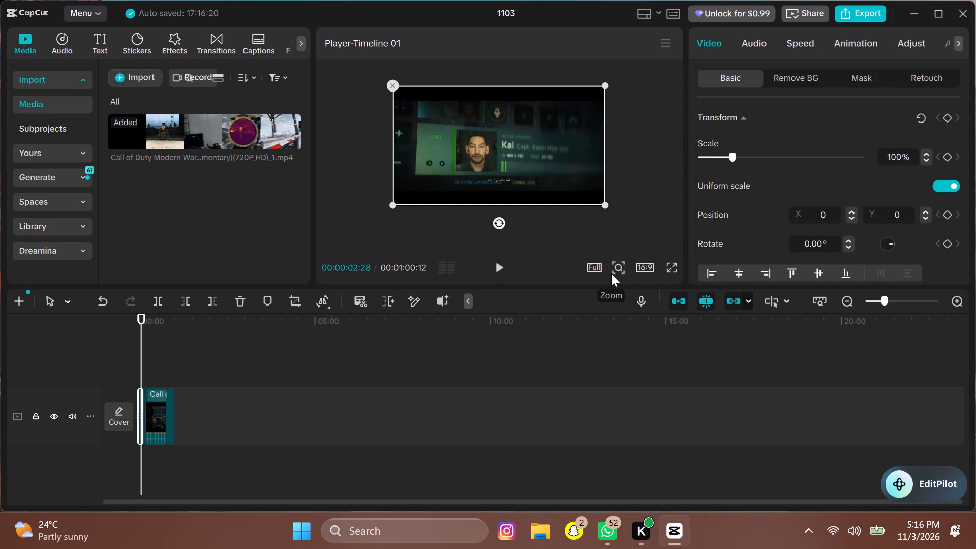
Magnify the player preview and play on to 00:00:11:20 in the helmeted soldiers clip to check the framing.
{"action": "left_click", "coordinate": [617, 265]}
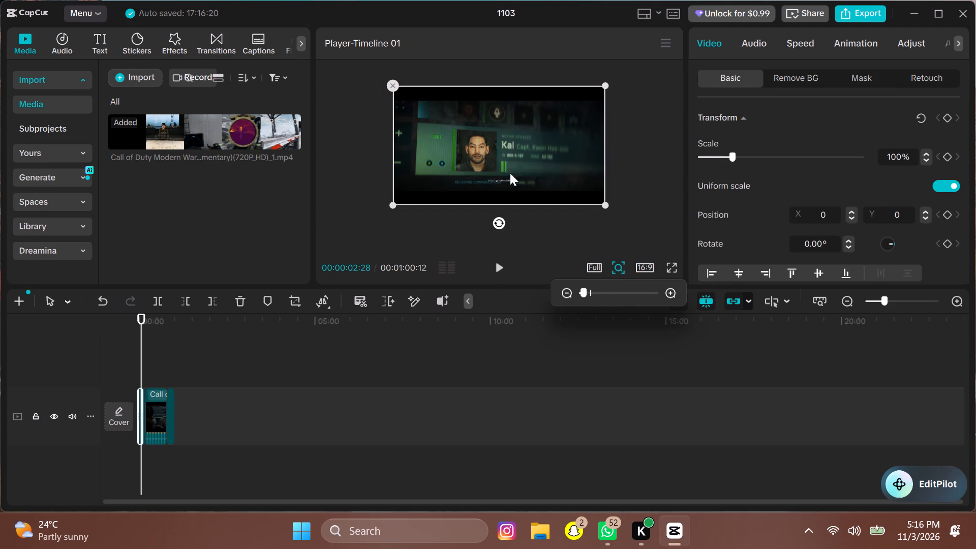
{"action": "left_click_drag", "start_coordinate": [582, 292], "coordinate": [589, 292]}
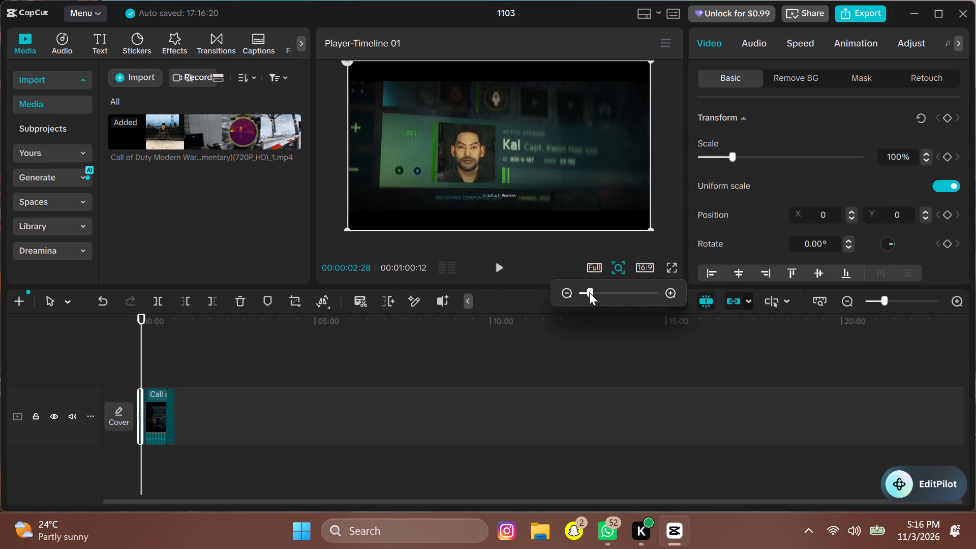
{"action": "left_click_drag", "start_coordinate": [589, 292], "coordinate": [606, 288]}
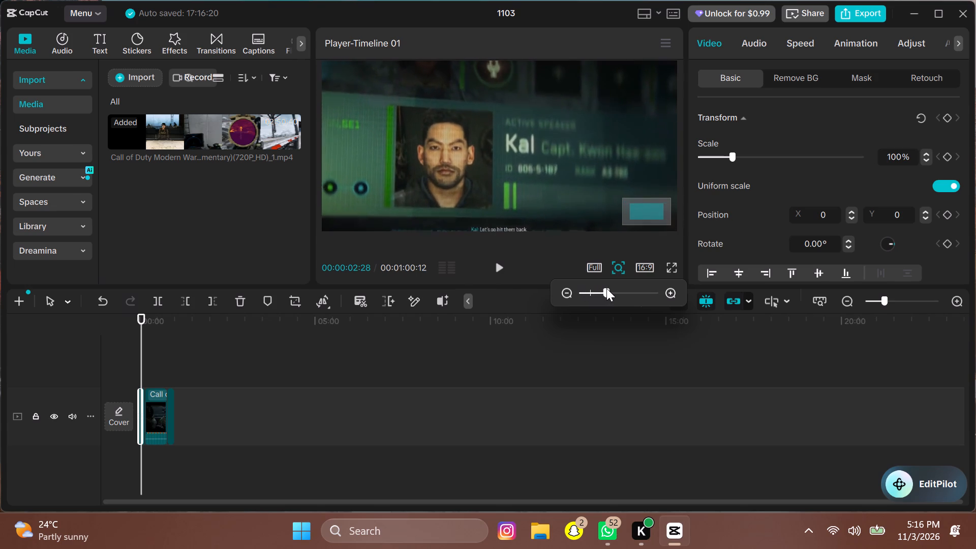
{"action": "left_click_drag", "start_coordinate": [606, 288], "coordinate": [598, 288]}
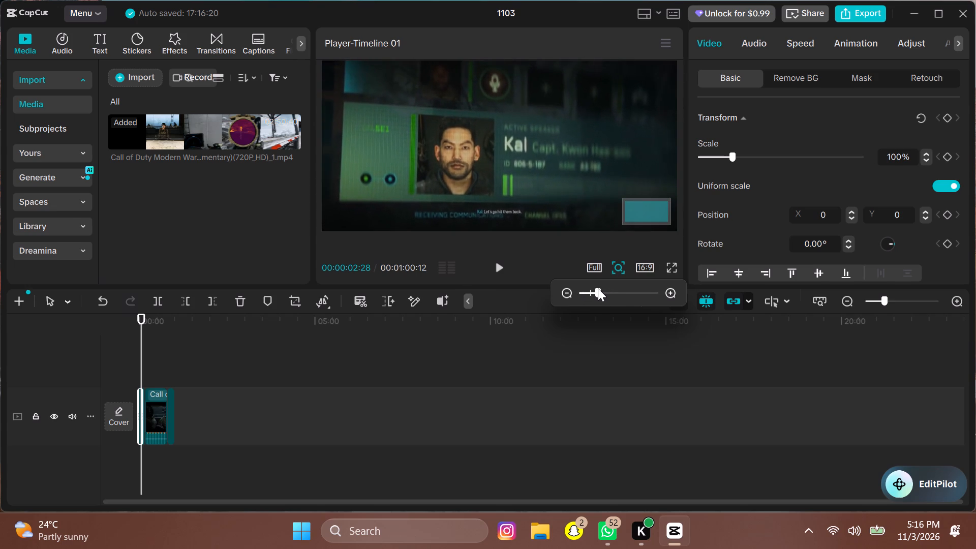
{"action": "left_click_drag", "start_coordinate": [598, 288], "coordinate": [596, 289]}
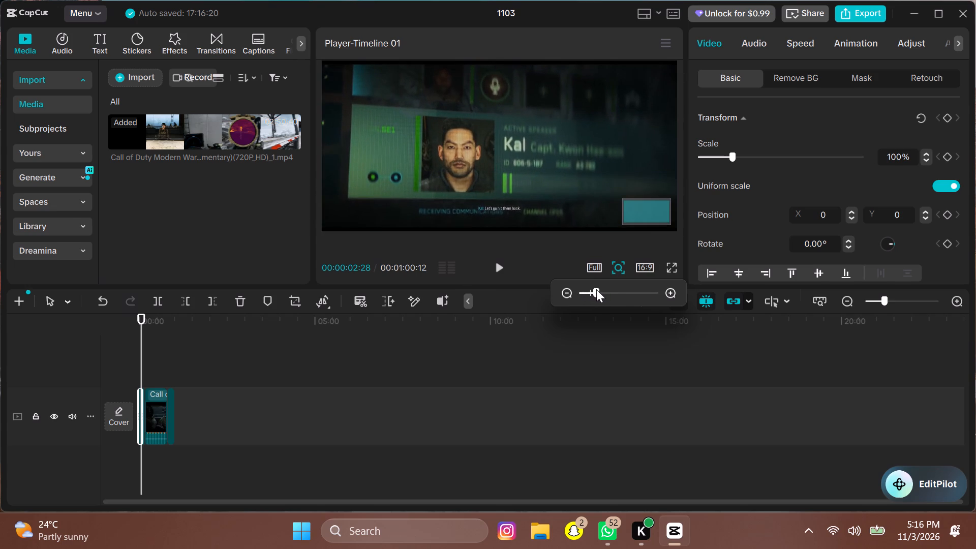
{"action": "left_click_drag", "start_coordinate": [596, 289], "coordinate": [597, 289]}
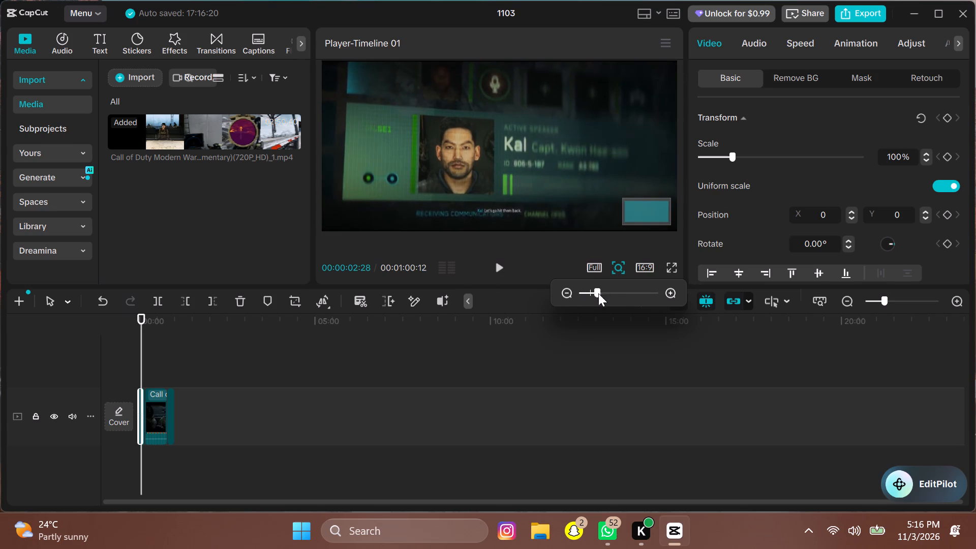
{"action": "left_click", "coordinate": [602, 338]}
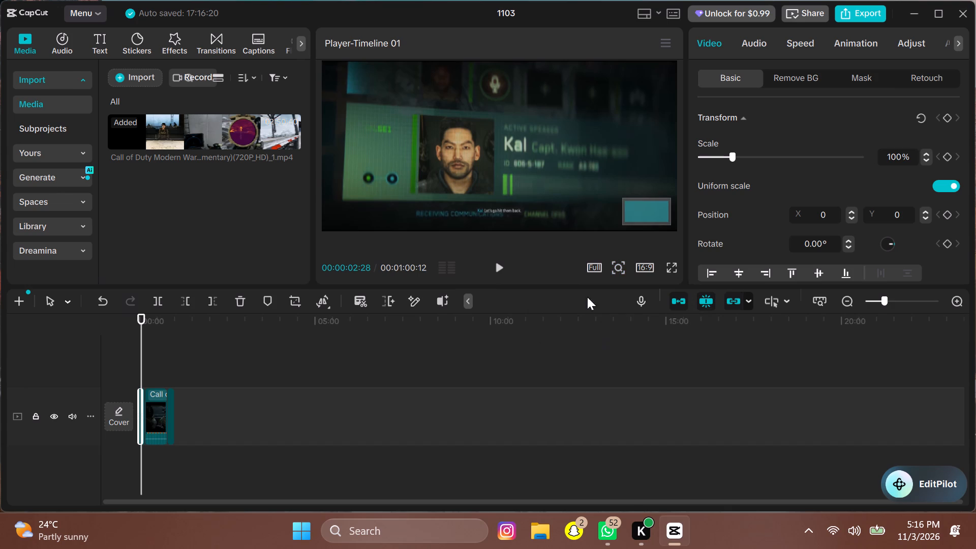
{"action": "left_click", "coordinate": [500, 266]}
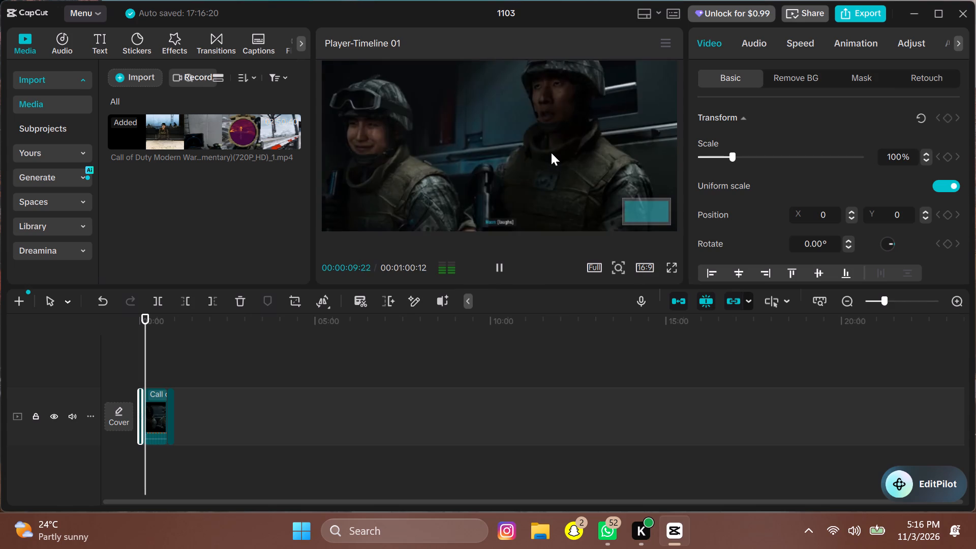
{"action": "left_click", "coordinate": [595, 185]}
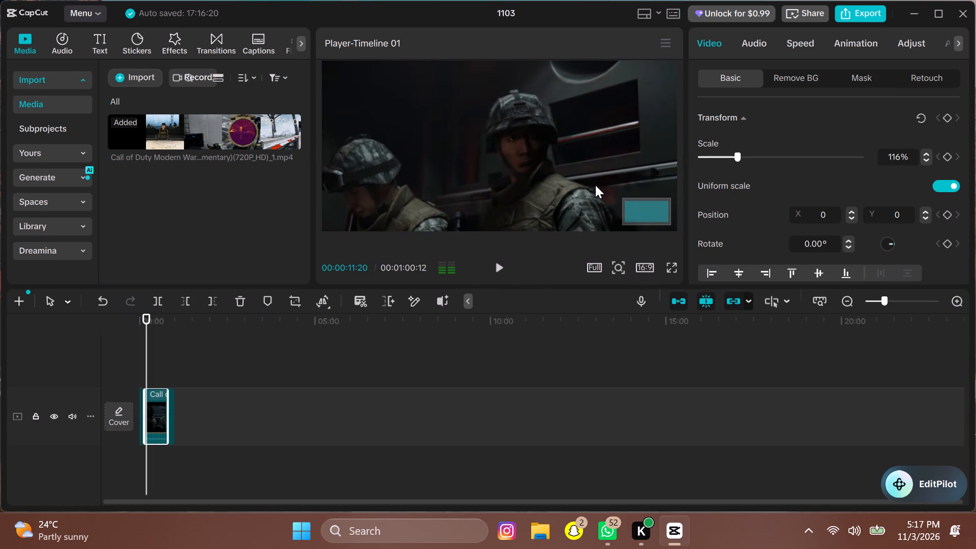
Reduce the player preview's magnification, then step back to 00:00:08:14 to examine the transition into the helmeted soldiers clip.
{"action": "left_click", "coordinate": [618, 265]}
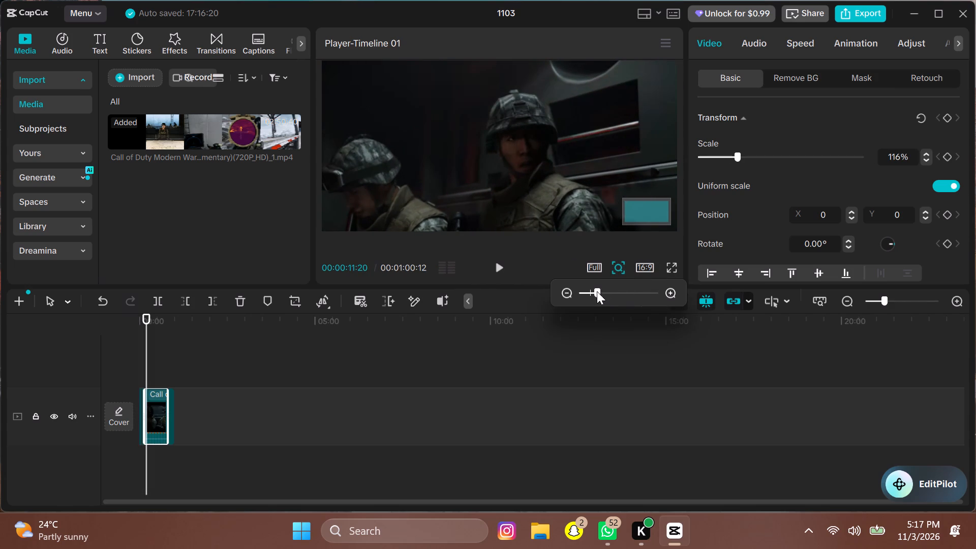
{"action": "left_click_drag", "start_coordinate": [596, 292], "coordinate": [589, 292]}
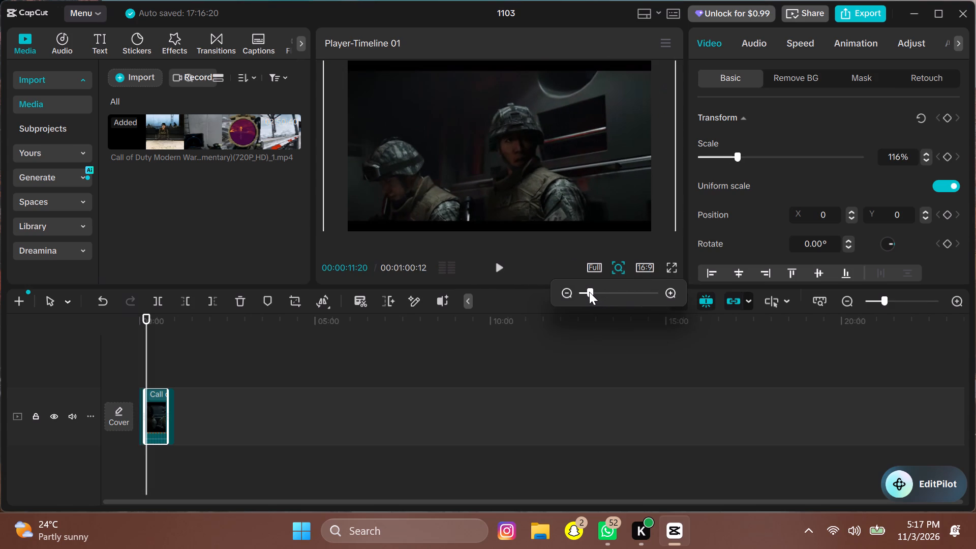
{"action": "key", "text": "space"}
{"action": "key", "text": "Left"}
{"action": "key", "text": "Left"}
{"action": "key", "text": "Left"}
{"action": "key", "text": "Left"}
{"action": "key", "text": "Left"}
{"action": "key", "text": "Left"}
{"action": "key", "text": "Left"}
{"action": "key", "text": "Left"}
{"action": "key", "text": "Left"}
{"action": "key", "text": "Left"}
{"action": "key", "text": "Left"}
{"action": "key", "text": "Left"}
{"action": "key", "text": "Left"}
{"action": "key", "text": "Left"}
{"action": "key", "text": "Left"}
{"action": "key", "text": "Left"}
{"action": "key", "text": "Left"}
{"action": "key", "text": "Left"}
{"action": "key", "text": "Left"}
{"action": "key", "text": "Left"}
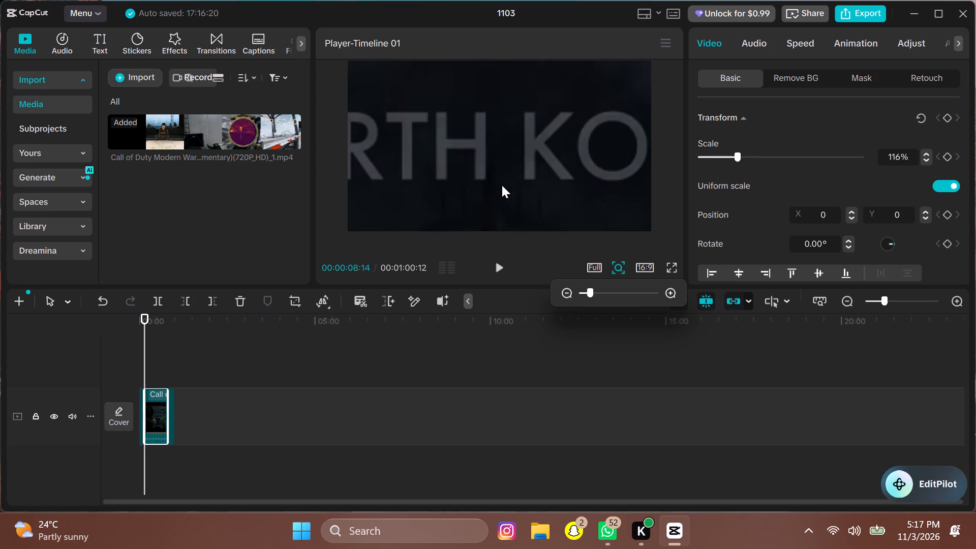
{"action": "left_click", "coordinate": [592, 270]}
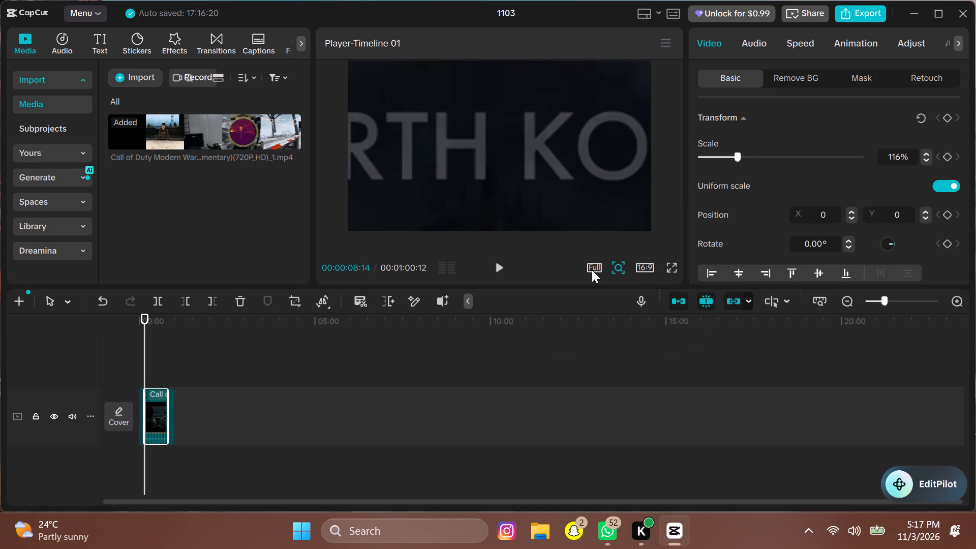
{"action": "left_click", "coordinate": [593, 262]}
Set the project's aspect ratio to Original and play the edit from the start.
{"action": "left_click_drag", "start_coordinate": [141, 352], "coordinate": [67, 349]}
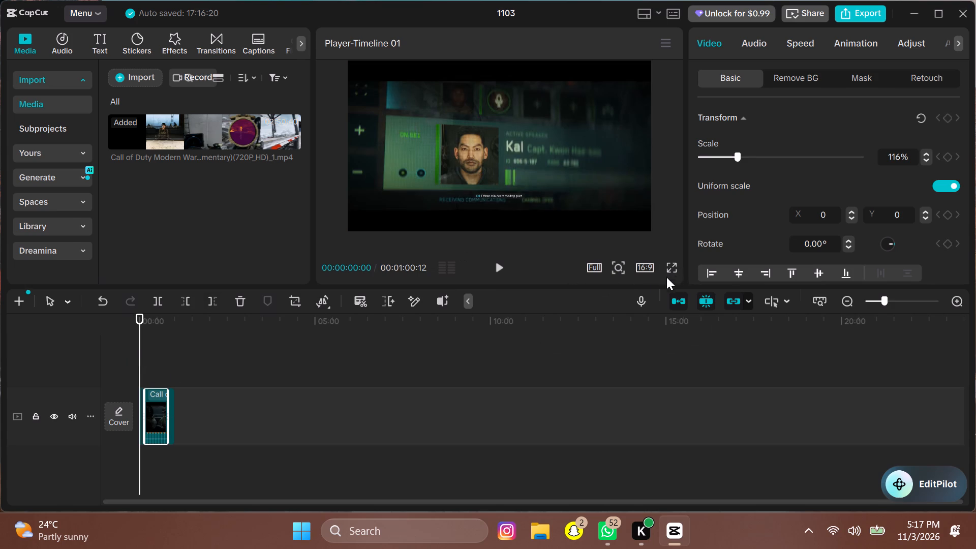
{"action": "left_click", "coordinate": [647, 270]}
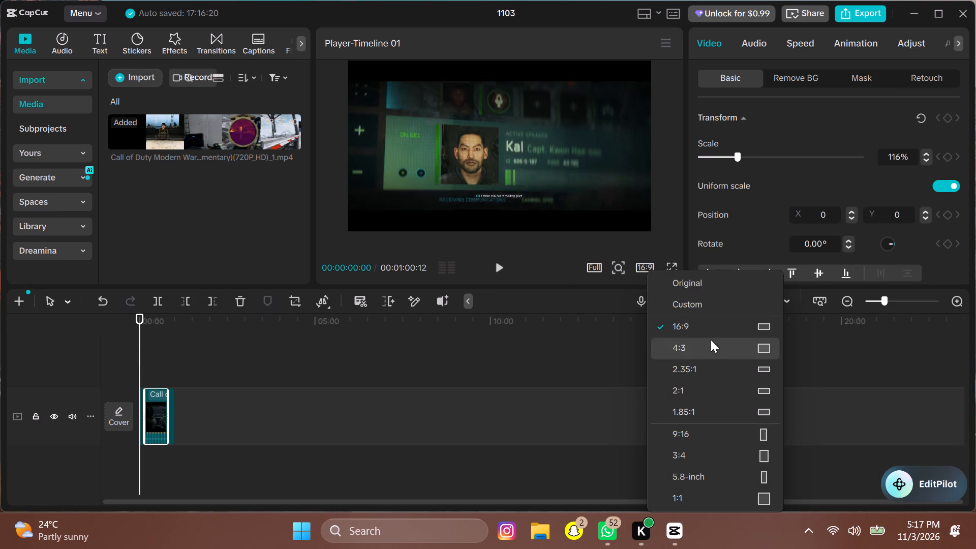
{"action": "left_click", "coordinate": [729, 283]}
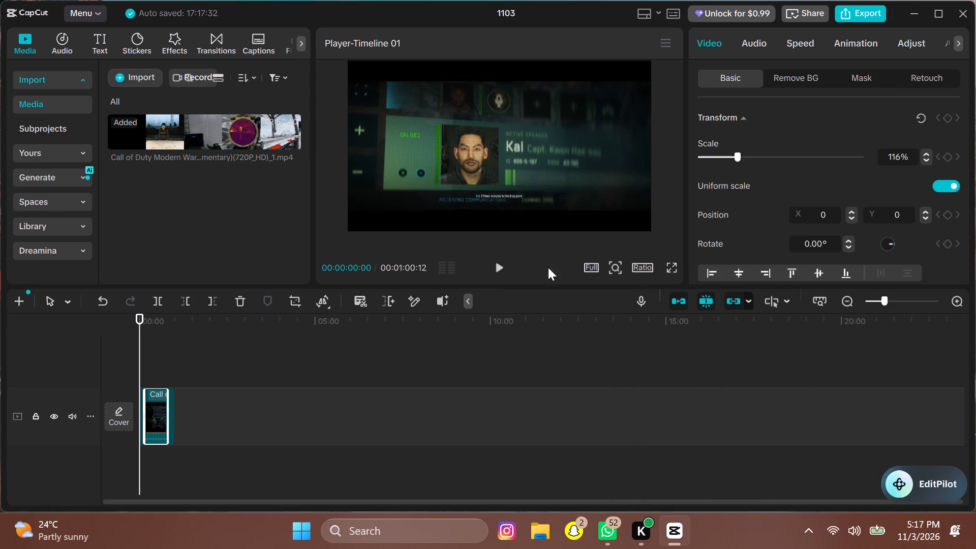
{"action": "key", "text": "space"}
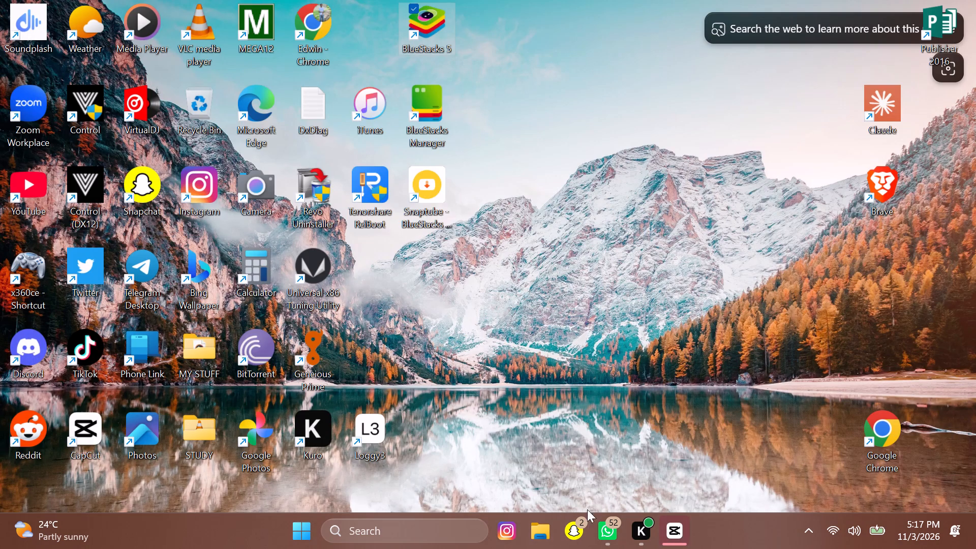
Open the source Call of Duty Modern Warfare 4 gameplay video from Downloads in VLC, pausing the CapCut playback.
{"action": "left_click", "coordinate": [542, 536]}
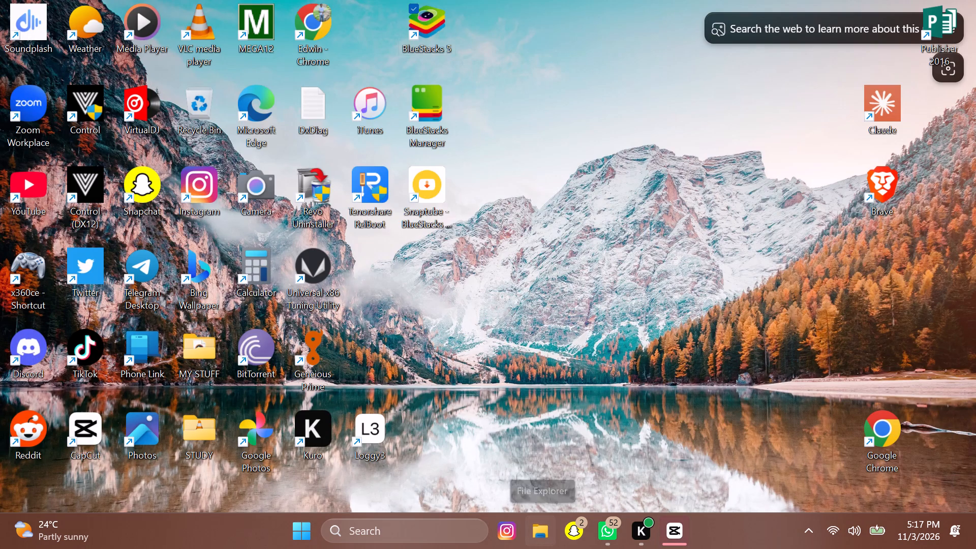
{"action": "double_click", "coordinate": [124, 199]}
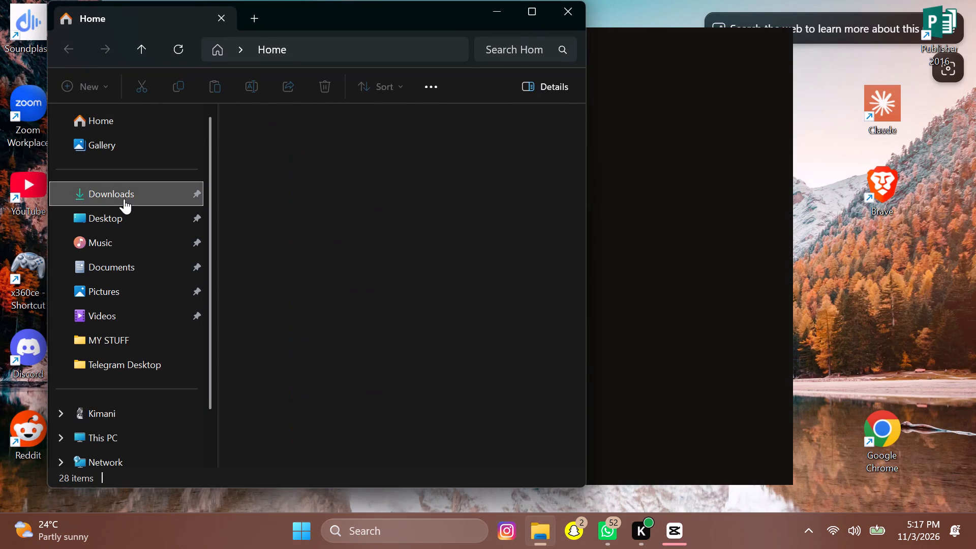
{"action": "double_click", "coordinate": [338, 186]}
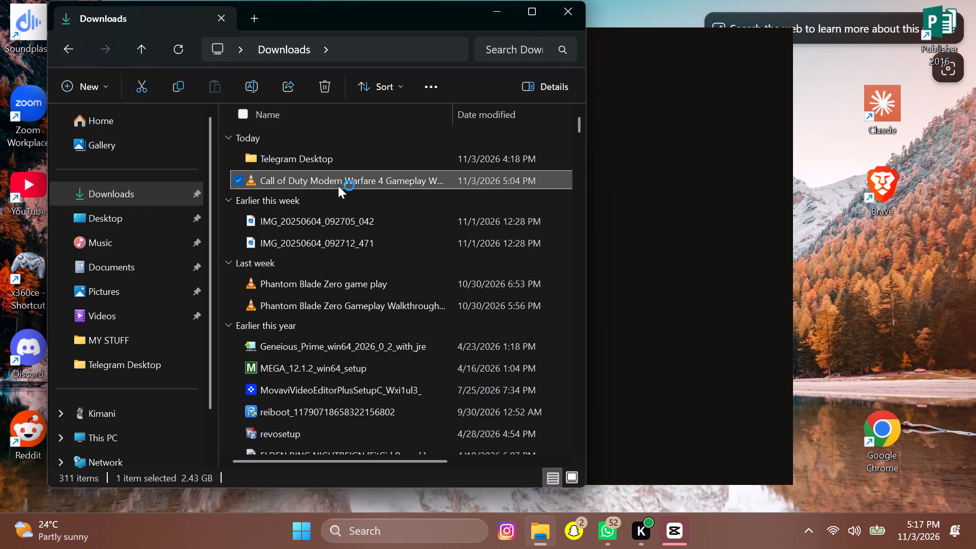
{"action": "left_click", "coordinate": [684, 546]}
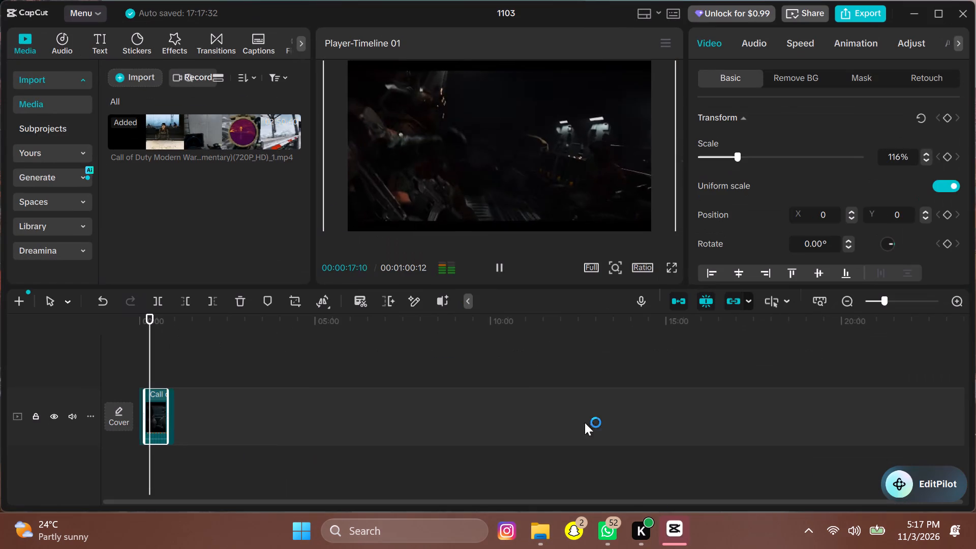
{"action": "key", "text": "space"}
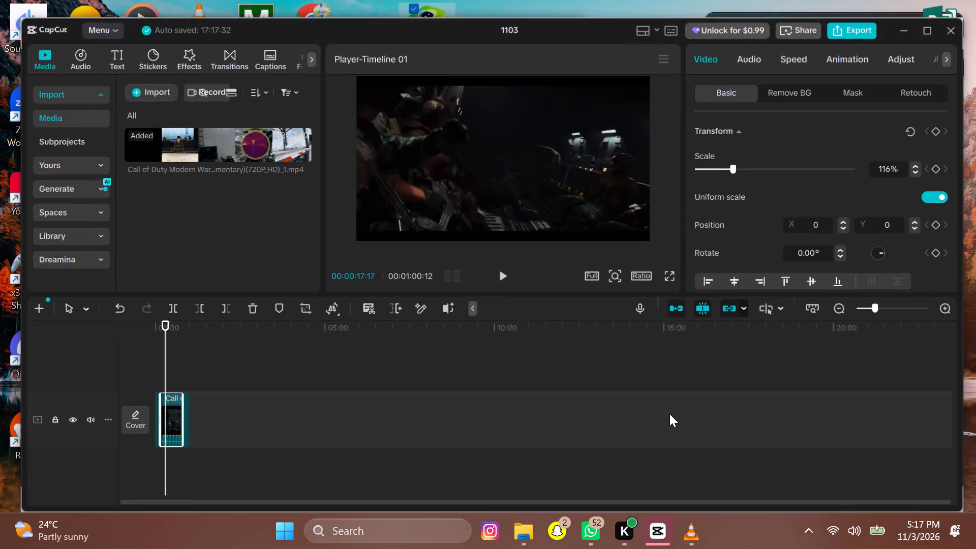
{"action": "left_click", "coordinate": [682, 541]}
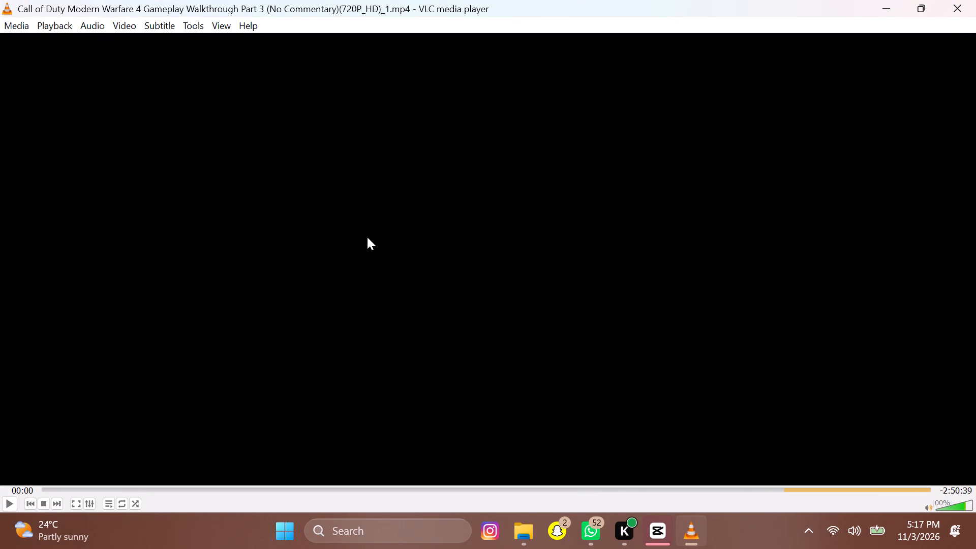
View the source video in full screen and skip through the opening minute, pausing on the NORTH KOREA title to examine its original framing.
{"action": "double_click", "coordinate": [367, 237]}
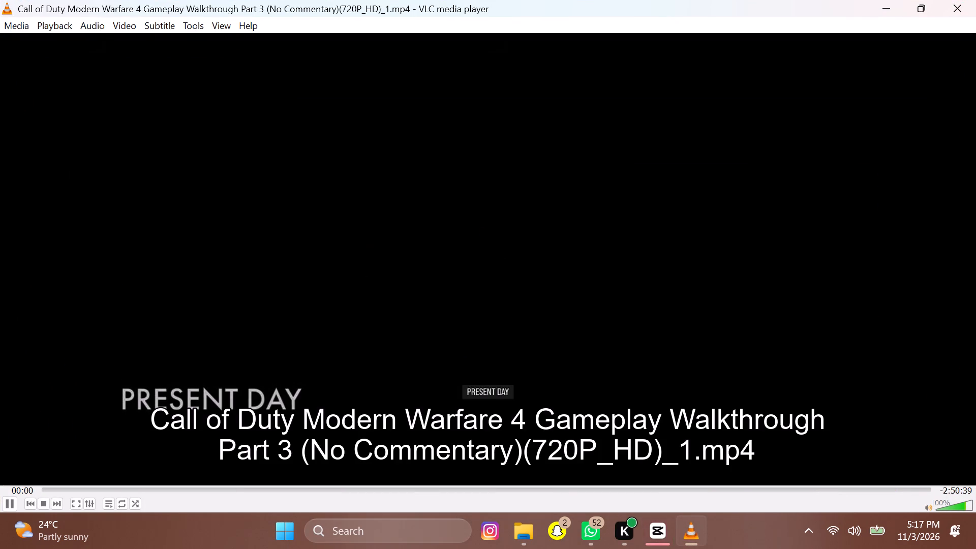
{"action": "double_click", "coordinate": [367, 237]}
{"action": "key", "text": "Right"}
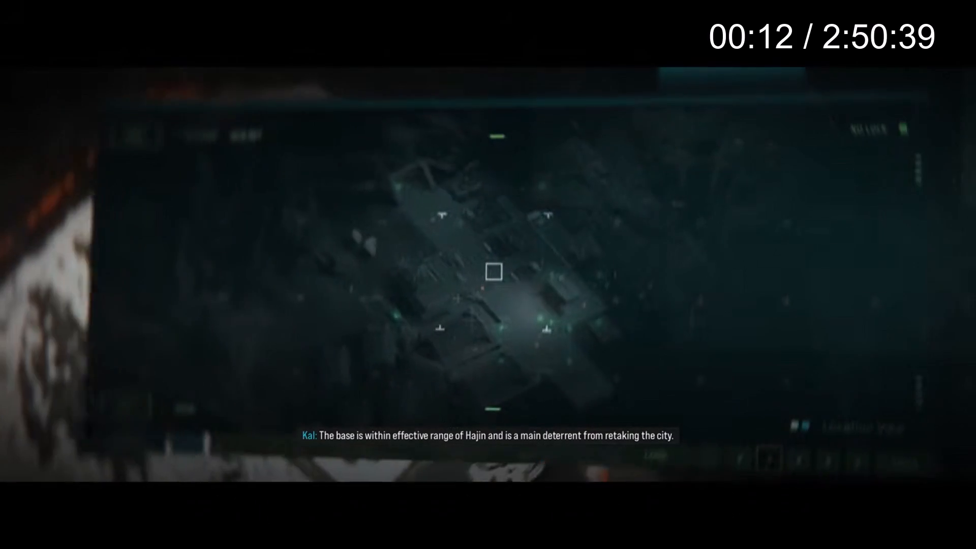
{"action": "key", "text": "Right"}
{"action": "key", "text": "Right"}
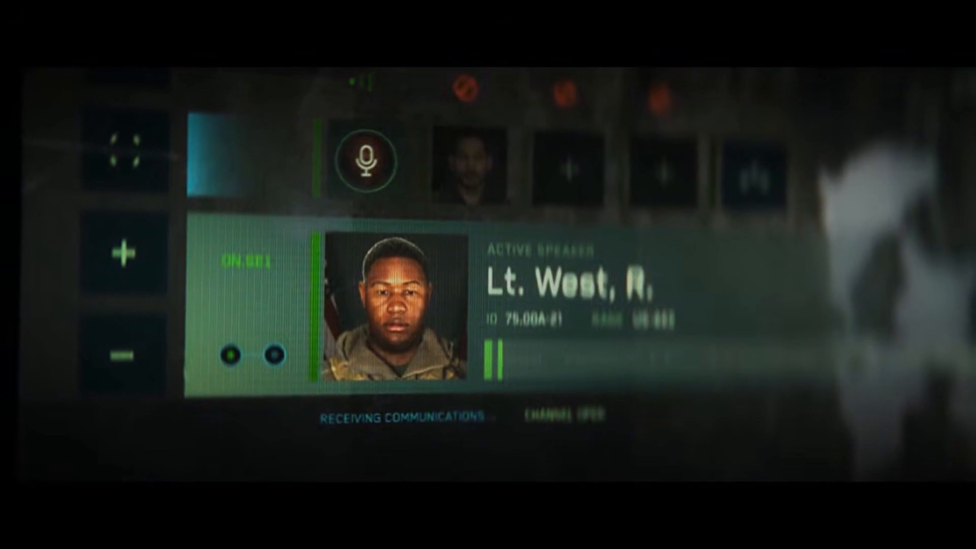
{"action": "key", "text": "Right"}
{"action": "key", "text": "Right"}
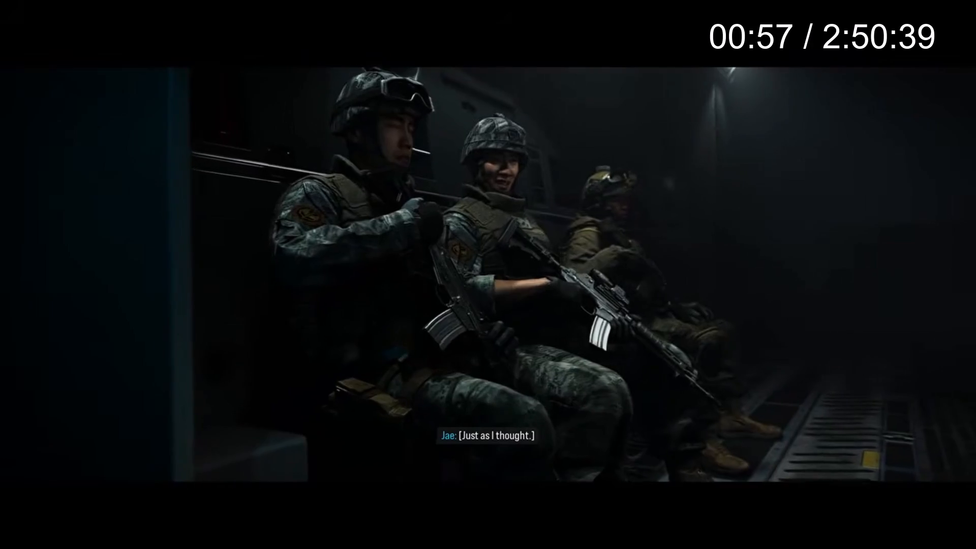
{"action": "key", "text": "Left"}
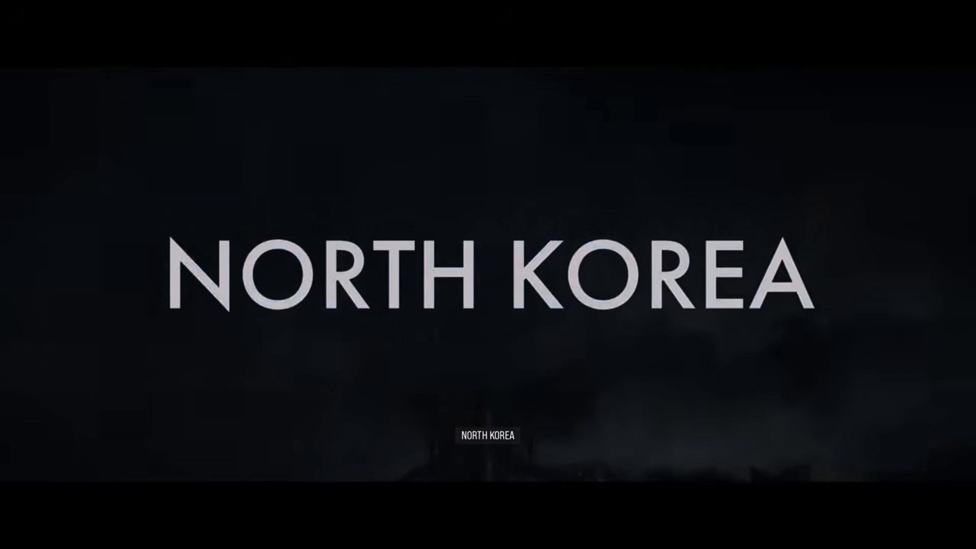
{"action": "key", "text": "space"}
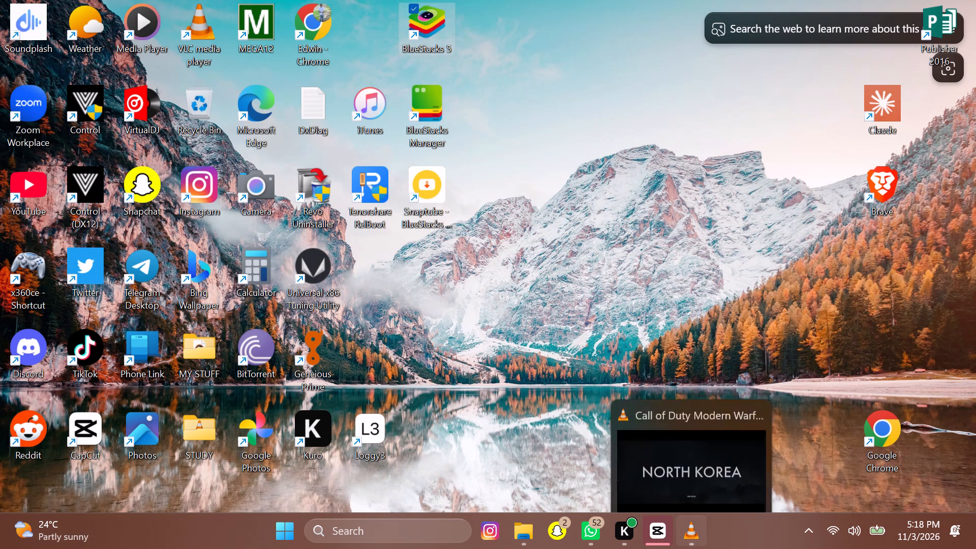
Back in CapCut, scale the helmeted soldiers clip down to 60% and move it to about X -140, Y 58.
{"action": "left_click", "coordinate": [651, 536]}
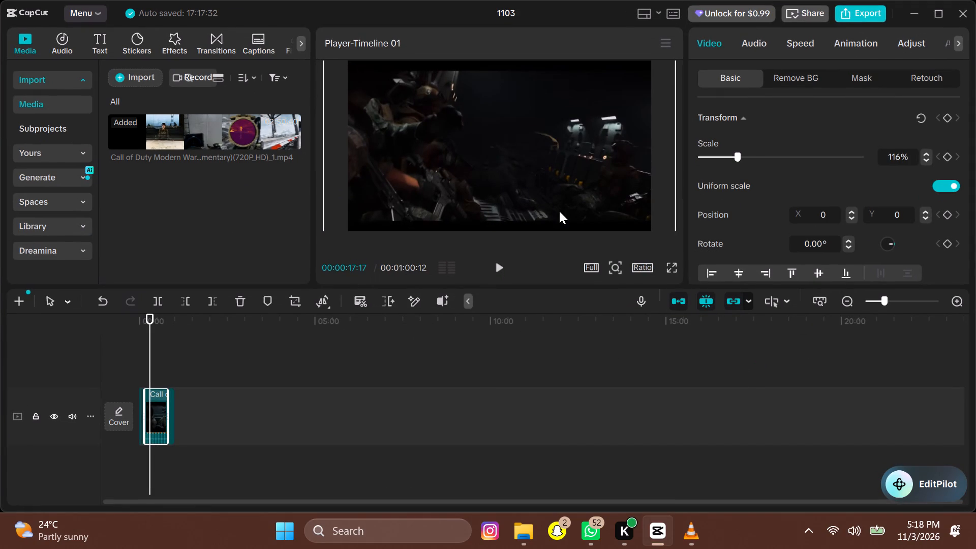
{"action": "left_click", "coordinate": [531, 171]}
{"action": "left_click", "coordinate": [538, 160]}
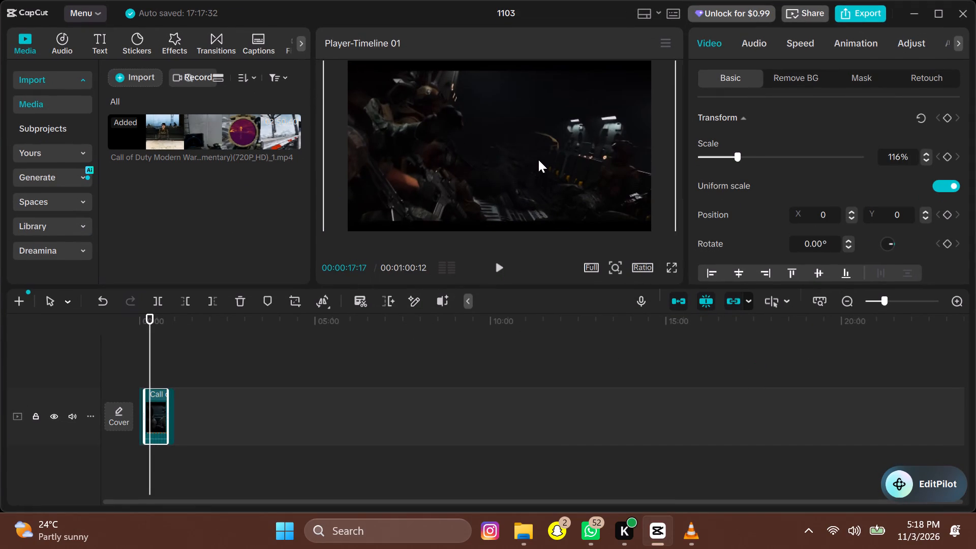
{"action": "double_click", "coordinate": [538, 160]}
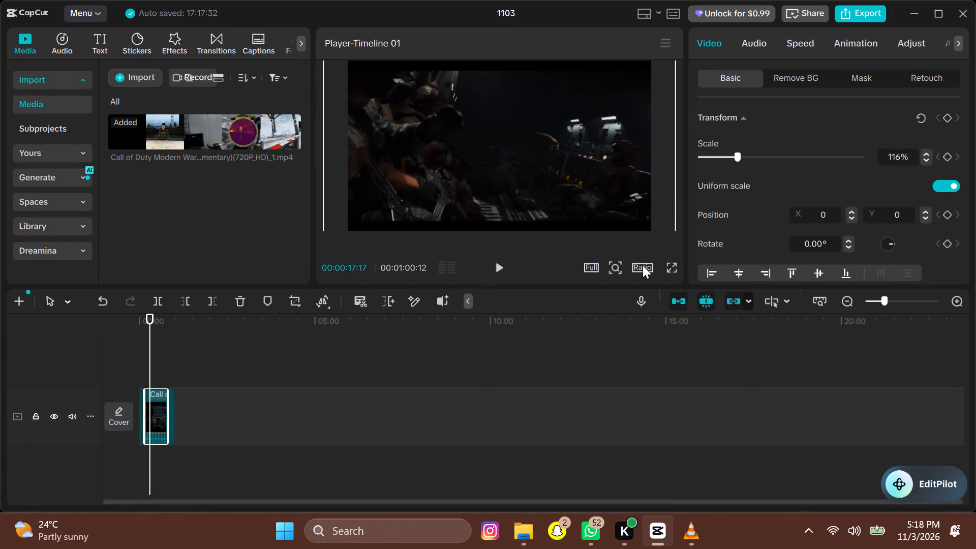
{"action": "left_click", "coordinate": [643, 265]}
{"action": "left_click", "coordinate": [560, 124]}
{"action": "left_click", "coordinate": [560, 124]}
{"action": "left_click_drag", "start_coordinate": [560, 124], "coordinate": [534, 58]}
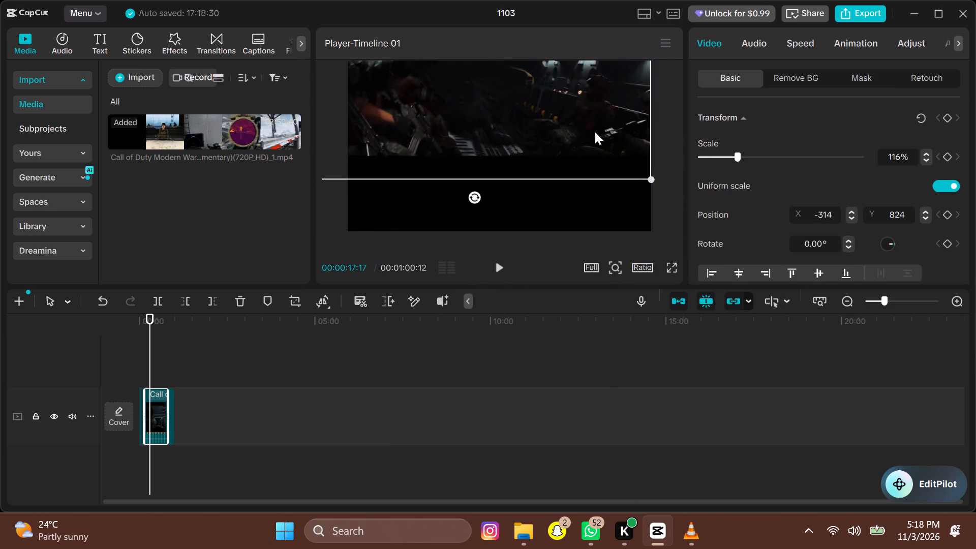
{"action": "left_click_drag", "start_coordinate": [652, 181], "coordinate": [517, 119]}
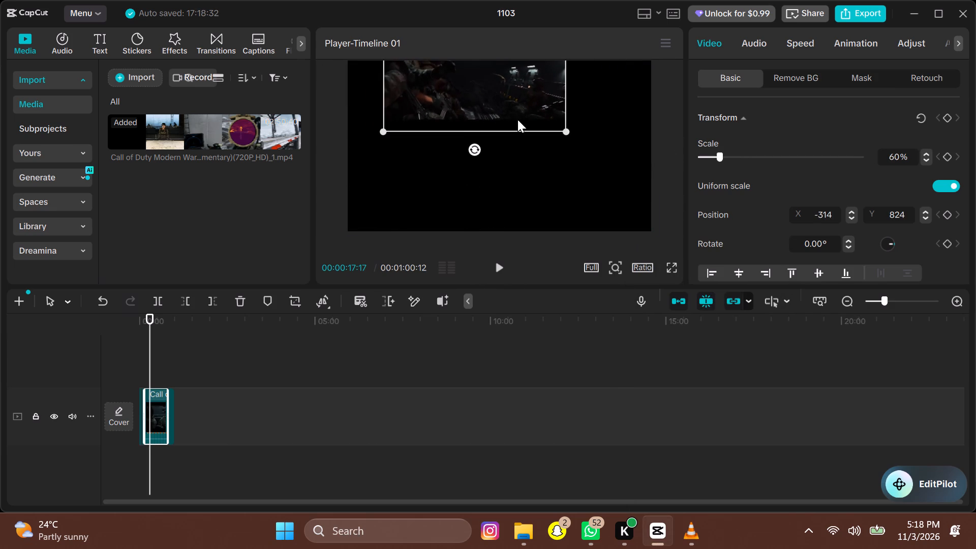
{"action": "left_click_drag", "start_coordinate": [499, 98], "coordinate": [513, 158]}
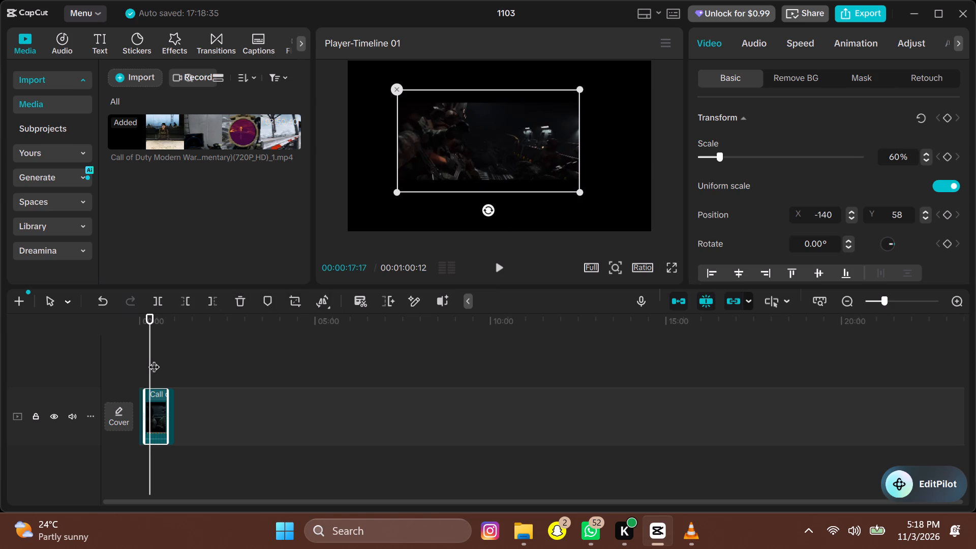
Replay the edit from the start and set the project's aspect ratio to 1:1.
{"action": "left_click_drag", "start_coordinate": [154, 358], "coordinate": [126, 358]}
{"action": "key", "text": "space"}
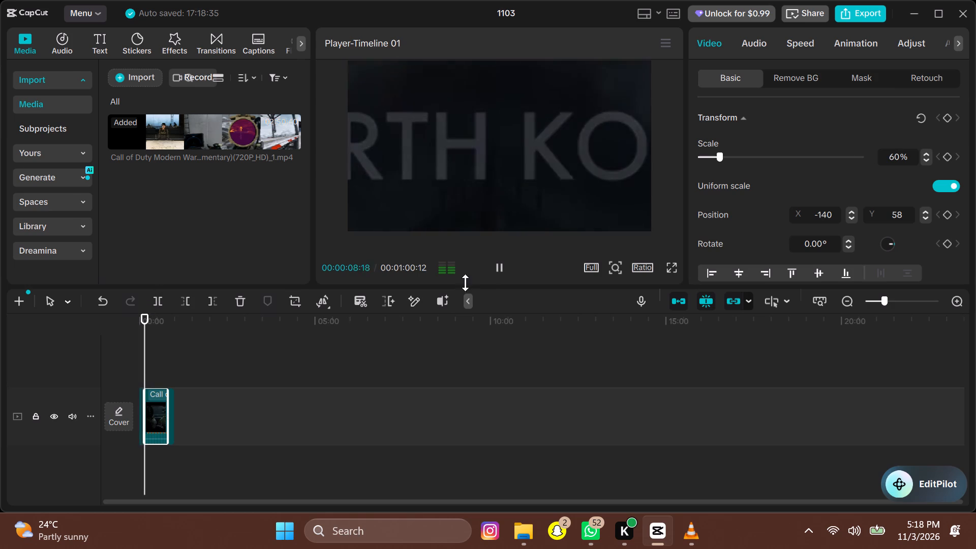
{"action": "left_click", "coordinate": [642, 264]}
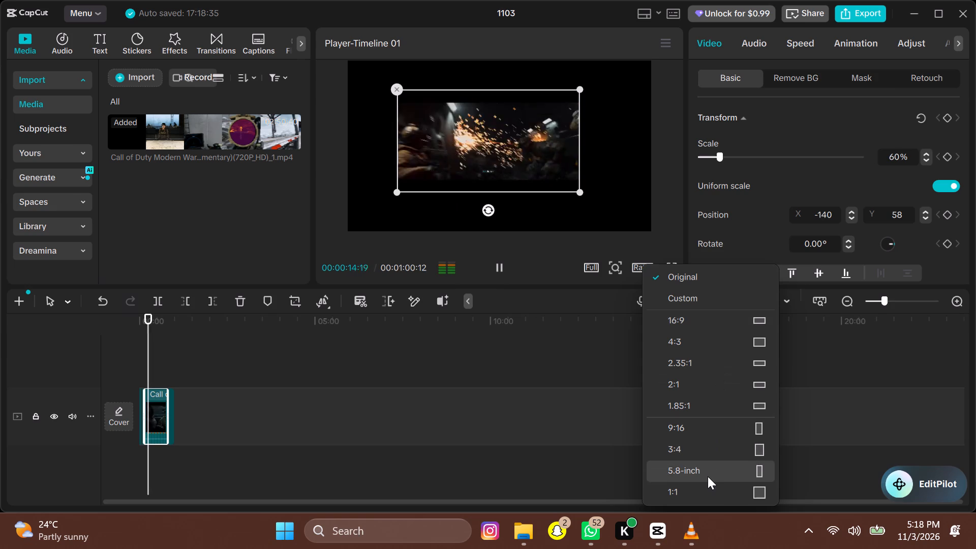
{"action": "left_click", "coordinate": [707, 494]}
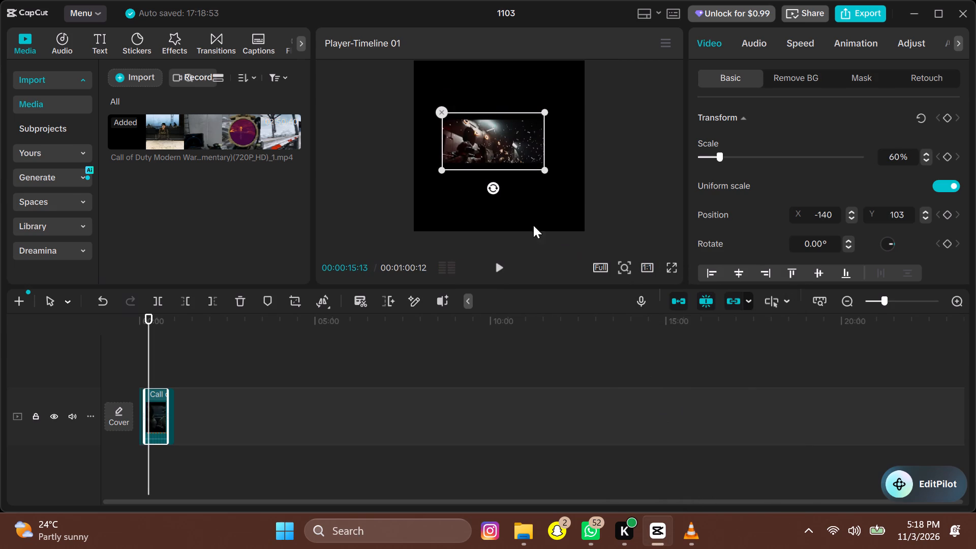
Play on in the square frame, then replay the edit from the start to check the framing.
{"action": "left_click", "coordinate": [500, 262]}
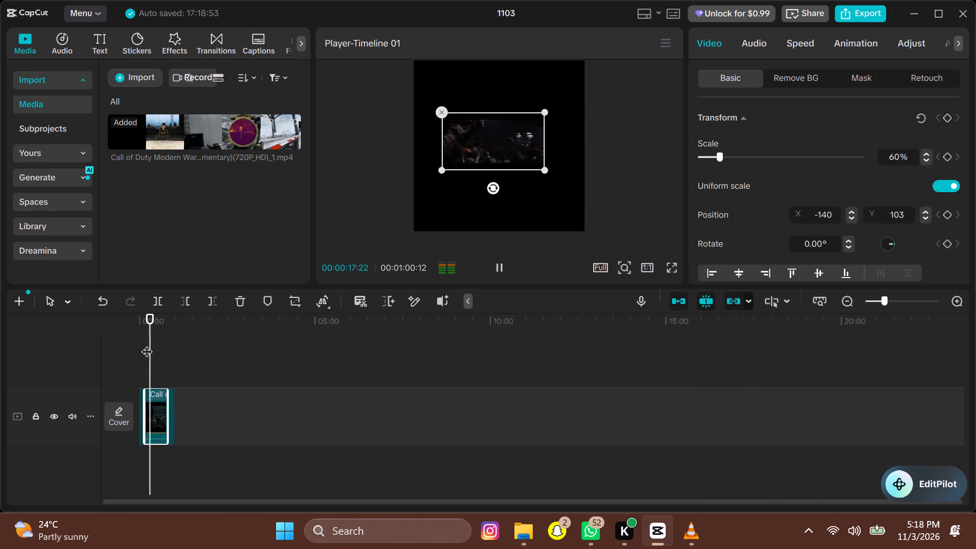
{"action": "left_click_drag", "start_coordinate": [148, 344], "coordinate": [118, 337]}
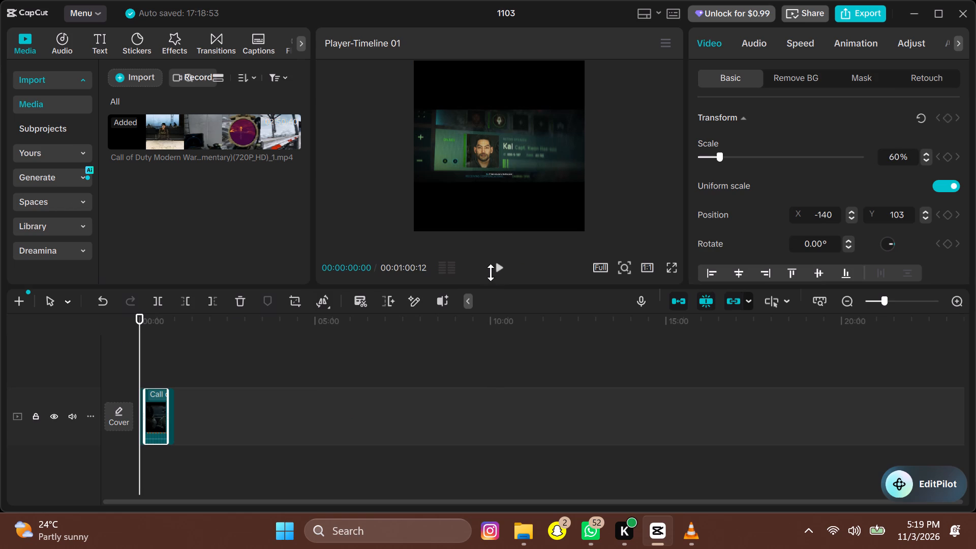
{"action": "left_click", "coordinate": [502, 261]}
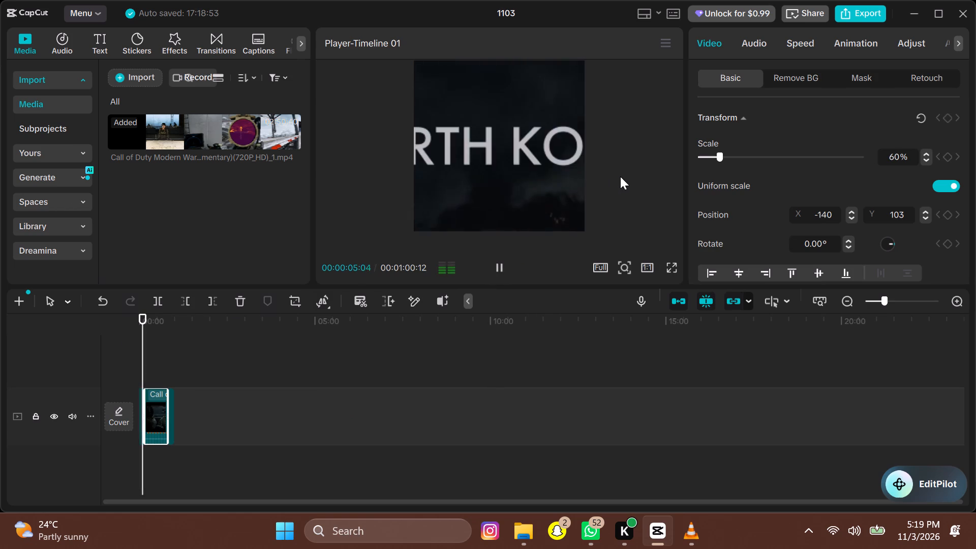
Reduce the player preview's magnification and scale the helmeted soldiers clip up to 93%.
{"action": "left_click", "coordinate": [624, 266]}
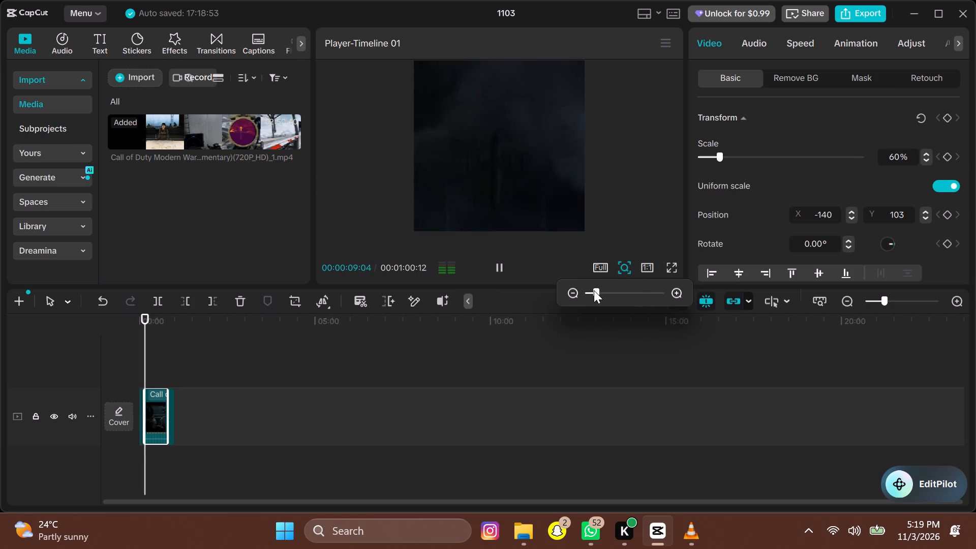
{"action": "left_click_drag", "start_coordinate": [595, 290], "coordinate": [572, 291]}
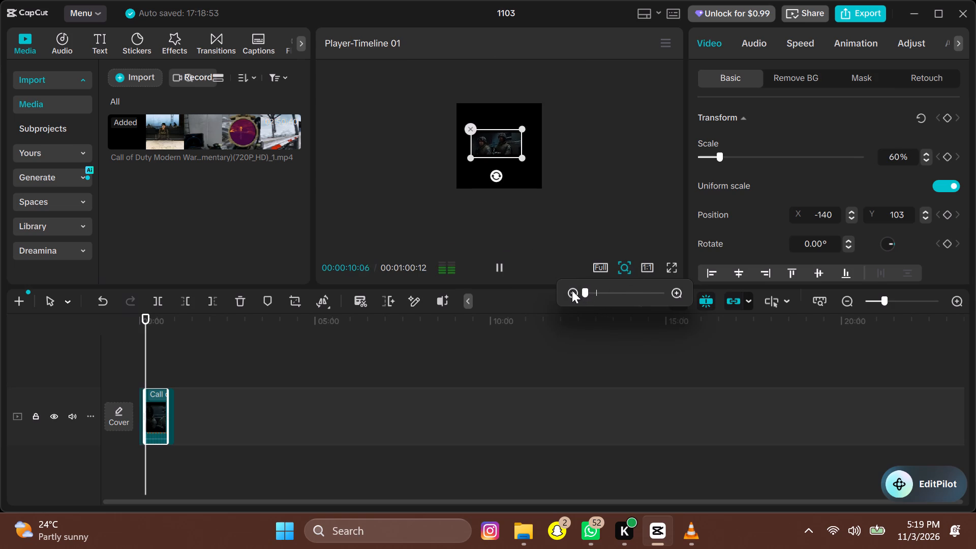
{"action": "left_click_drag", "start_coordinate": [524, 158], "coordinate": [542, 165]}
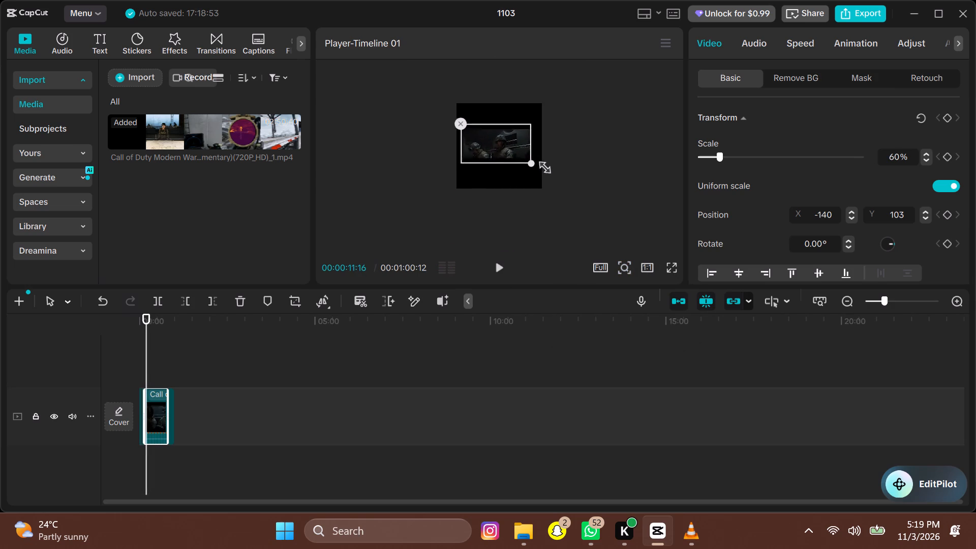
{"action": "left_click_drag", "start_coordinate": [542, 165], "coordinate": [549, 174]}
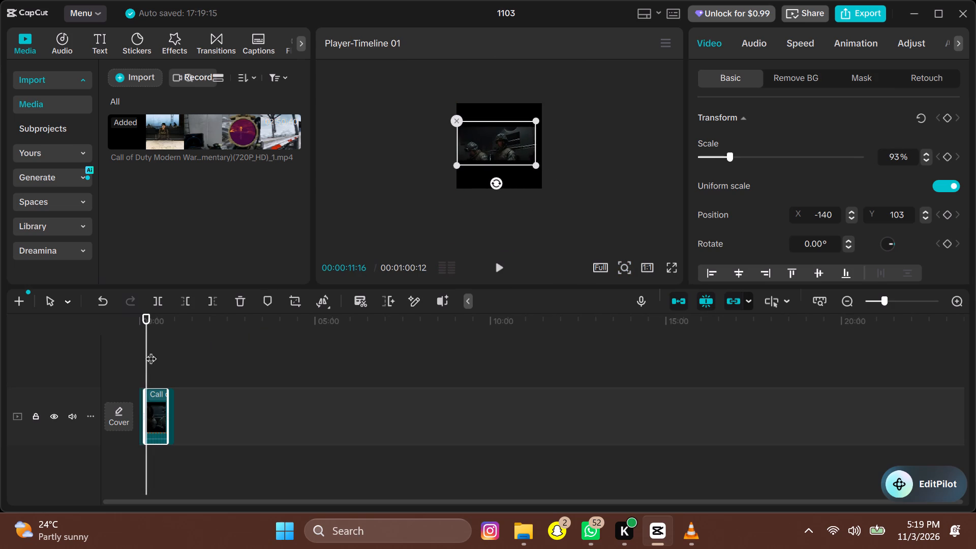
Replay the edit from the start to check how the rescaled clip sits in the square frame.
{"action": "left_click_drag", "start_coordinate": [147, 349], "coordinate": [76, 349]}
{"action": "key", "text": "space"}
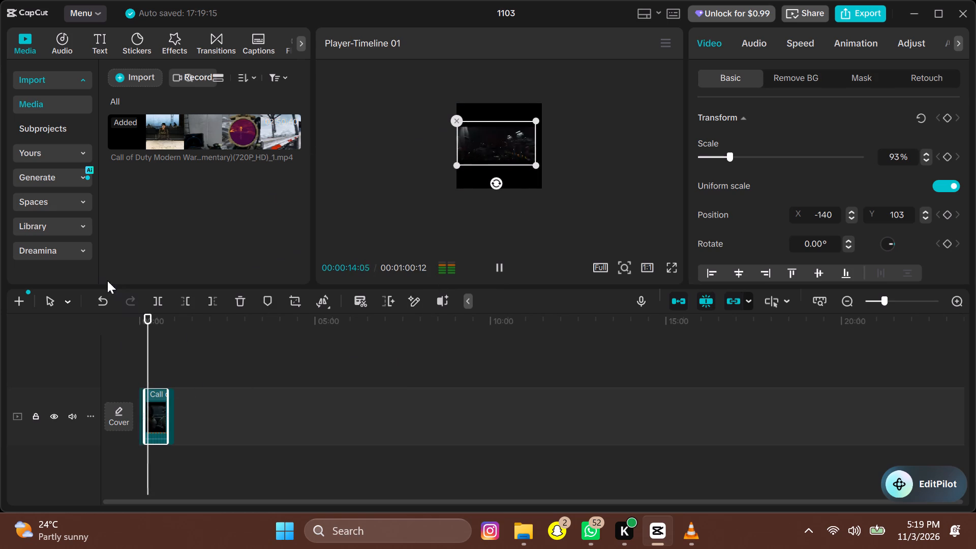
Undo the recent clip scaling, repositioning and aspect ratio changes, back to 116% scale and the 4:3 ratio.
{"action": "left_click", "coordinate": [101, 300]}
{"action": "triple_click", "coordinate": [101, 300]}
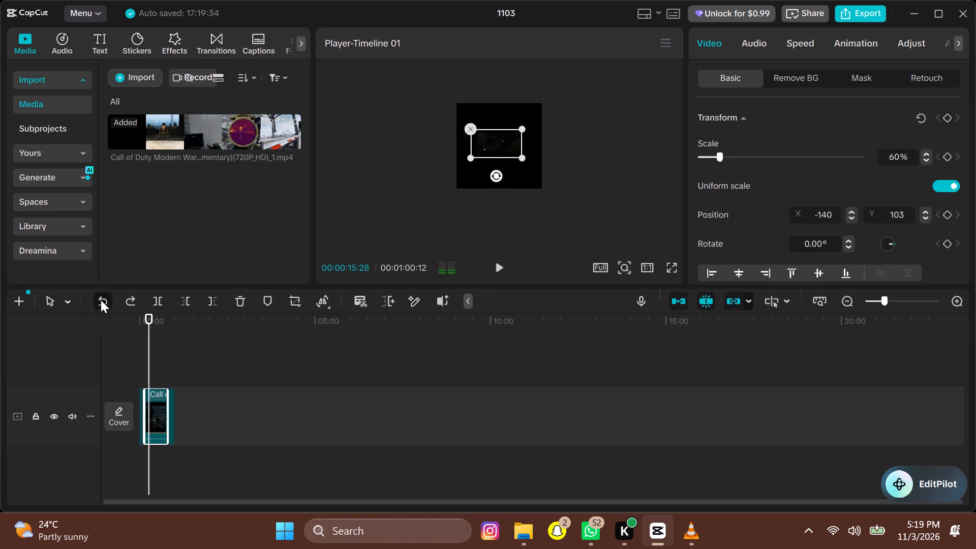
{"action": "left_click", "coordinate": [101, 300]}
{"action": "right_click", "coordinate": [101, 300]}
{"action": "right_click", "coordinate": [101, 300]}
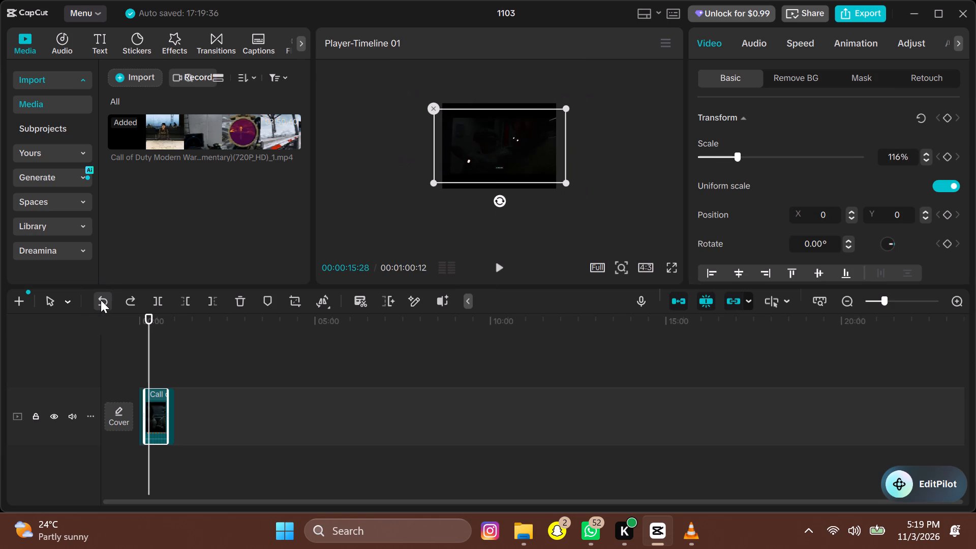
Undo all remaining edits, including the cuts, aspect ratio and scale changes and the media import, until the project is empty.
{"action": "right_click", "coordinate": [101, 300]}
{"action": "right_click", "coordinate": [101, 300]}
{"action": "triple_click", "coordinate": [101, 300]}
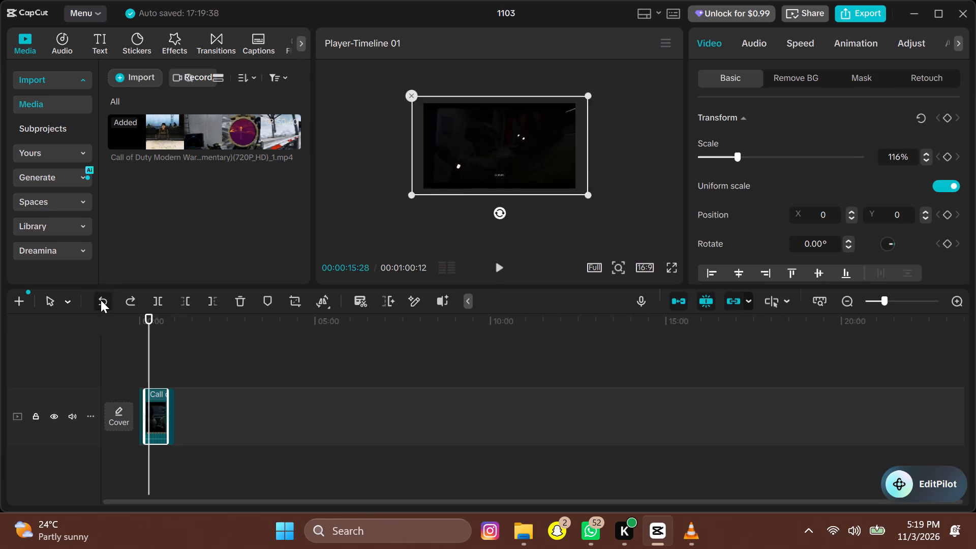
{"action": "triple_click", "coordinate": [101, 300]}
{"action": "triple_click", "coordinate": [101, 300]}
{"action": "triple_click", "coordinate": [101, 300]}
{"action": "triple_click", "coordinate": [101, 300]}
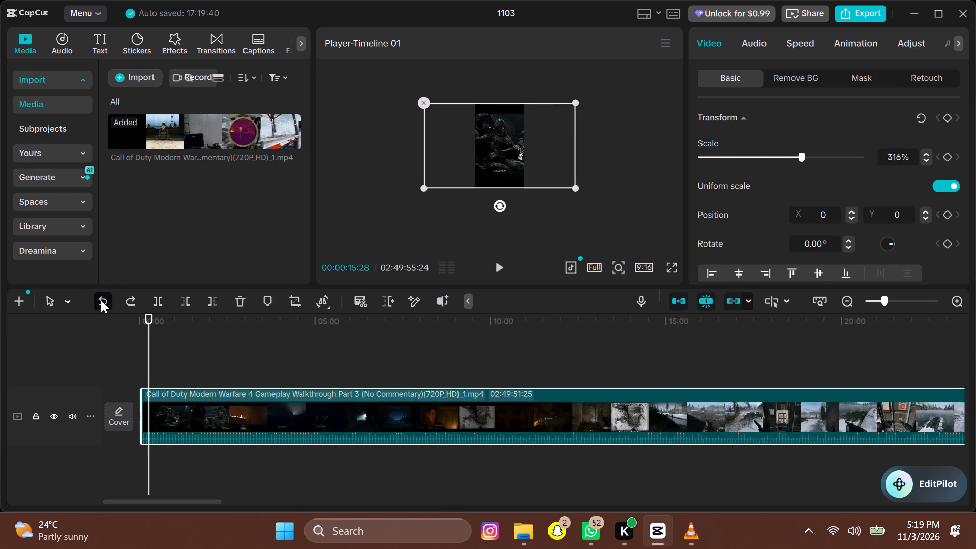
{"action": "triple_click", "coordinate": [101, 300]}
{"action": "triple_click", "coordinate": [101, 300]}
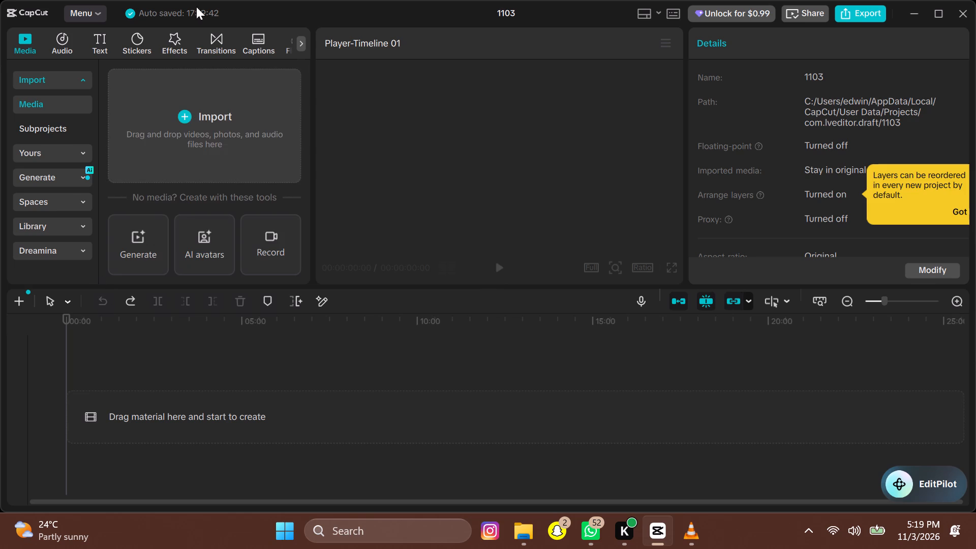
Import the Call of Duty Modern Warfare 4 Gameplay Walkthrough video from the device's Downloads folder.
{"action": "left_click", "coordinate": [178, 109]}
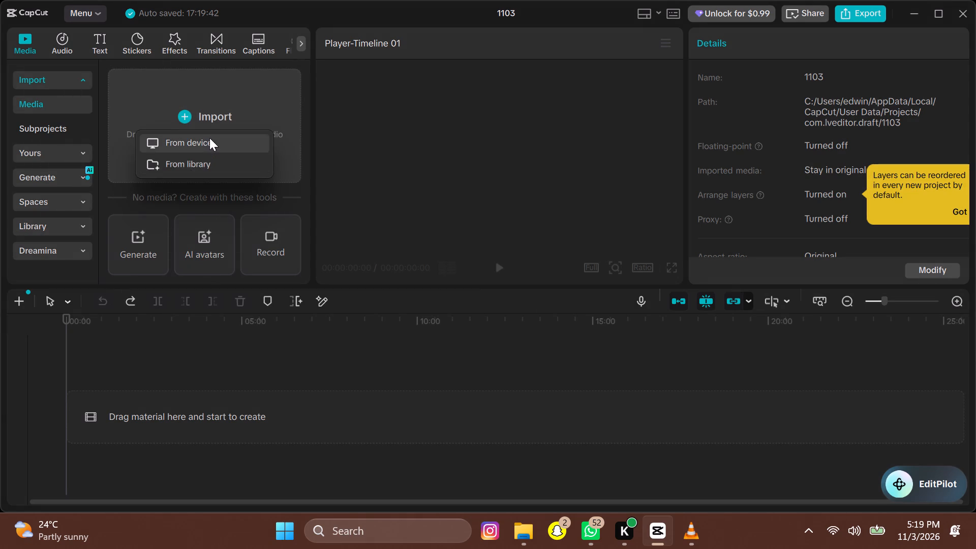
{"action": "left_click", "coordinate": [209, 138]}
{"action": "left_click", "coordinate": [246, 147]}
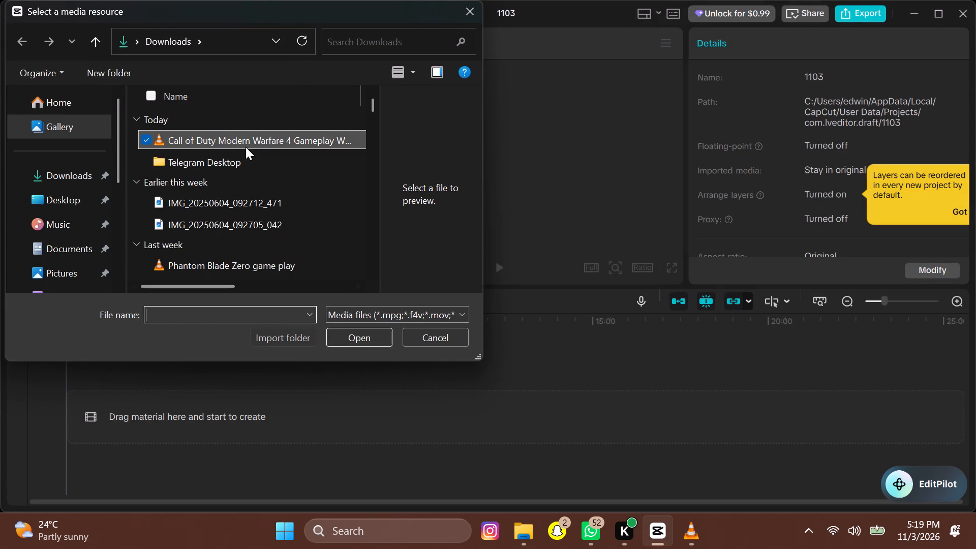
{"action": "left_click", "coordinate": [353, 336]}
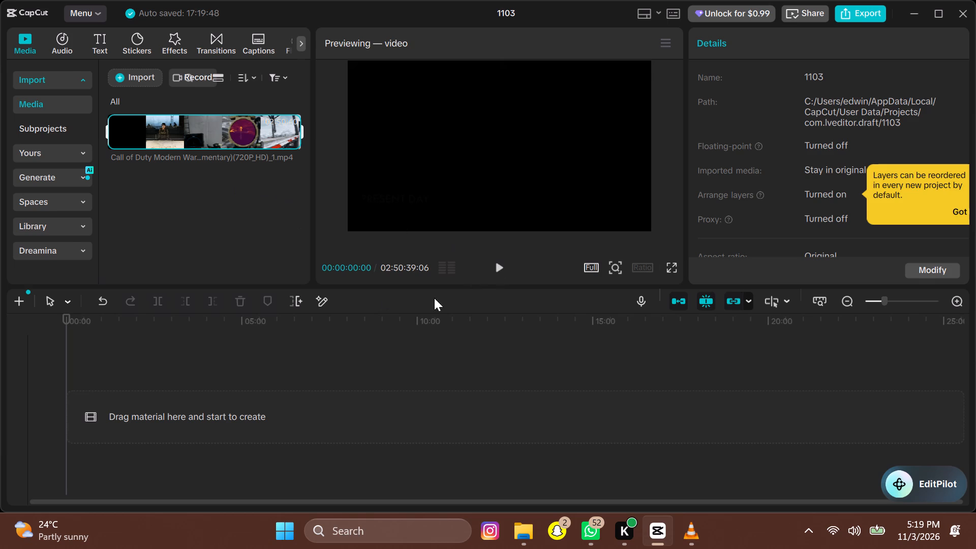
Place the imported gameplay video on the empty timeline, starting at 00:00.
{"action": "left_click_drag", "start_coordinate": [237, 132], "coordinate": [156, 420]}
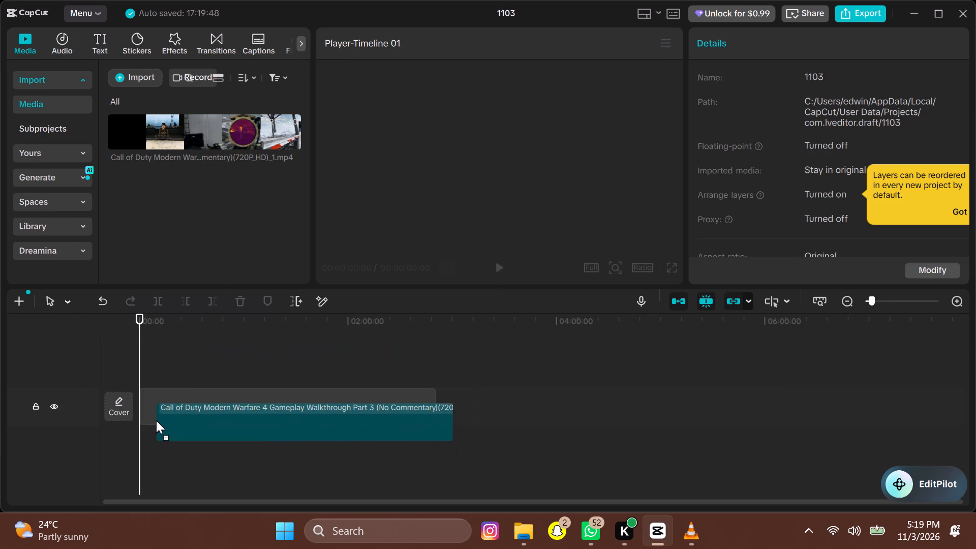
{"action": "left_click_drag", "start_coordinate": [156, 420], "coordinate": [140, 413]}
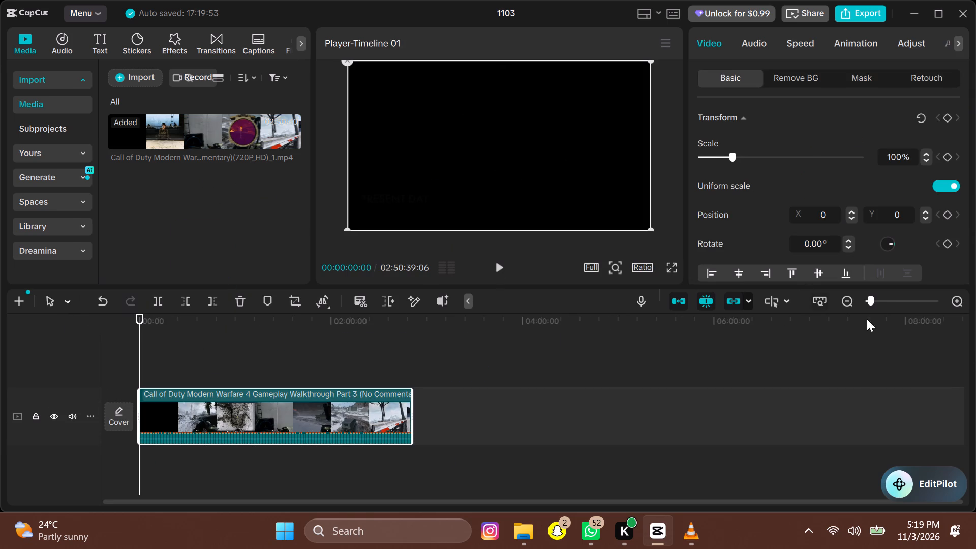
Preview the footage from the start and skip ahead to the briefing sequence with Kal's speaker card.
{"action": "left_click", "coordinate": [882, 298]}
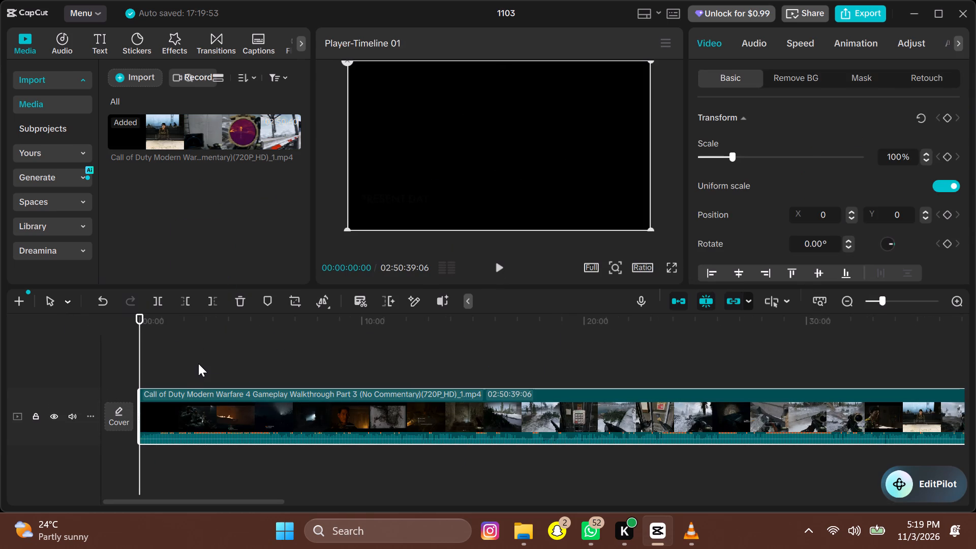
{"action": "key", "text": "space"}
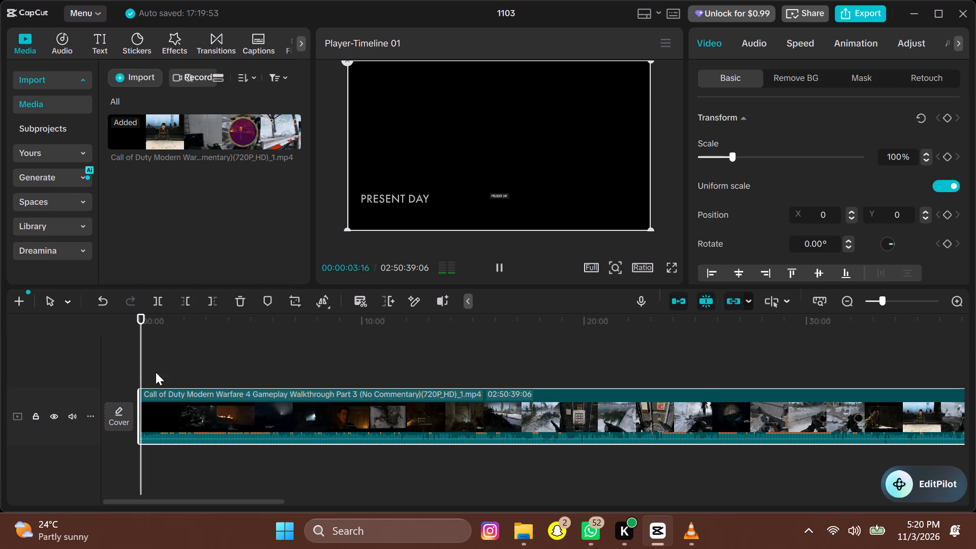
{"action": "left_click_drag", "start_coordinate": [142, 337], "coordinate": [154, 337]}
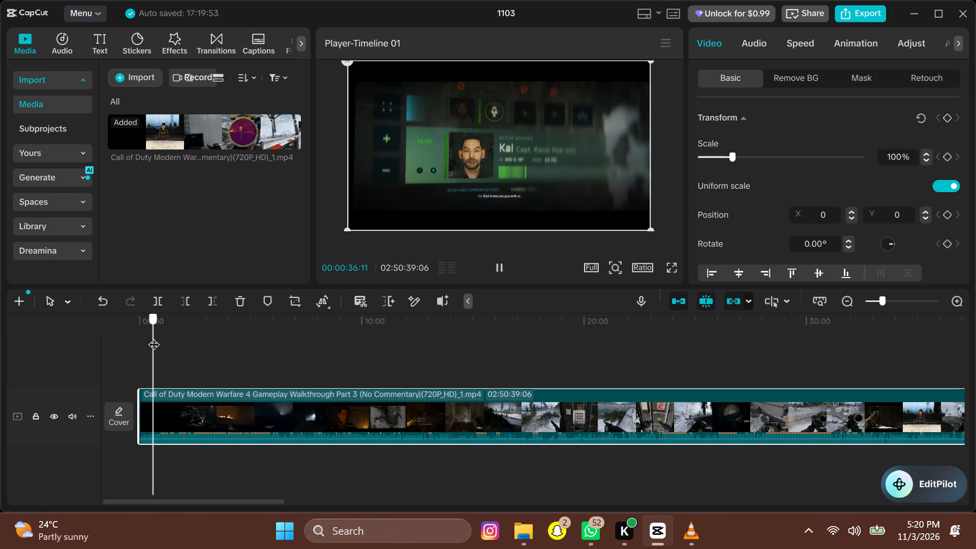
{"action": "left_click_drag", "start_coordinate": [154, 337], "coordinate": [151, 337]}
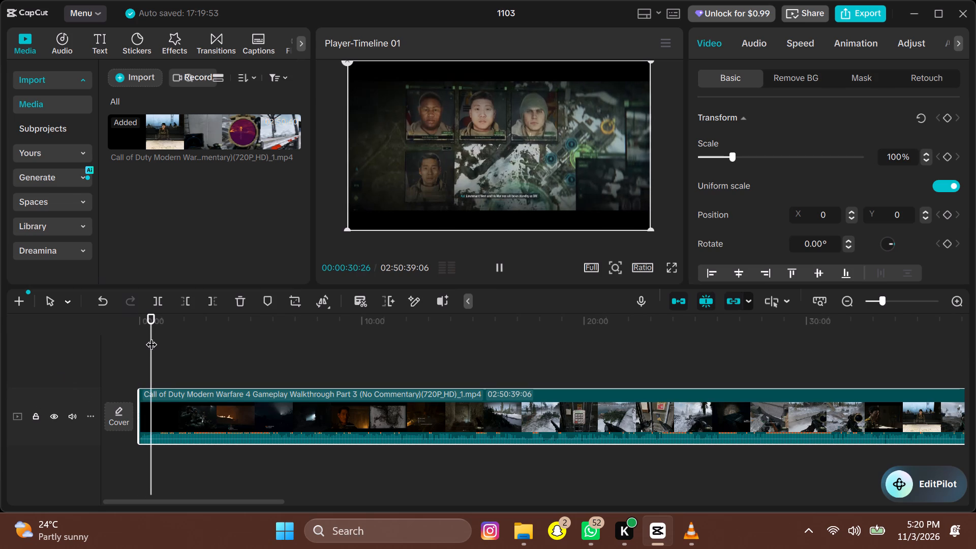
{"action": "key", "text": "space"}
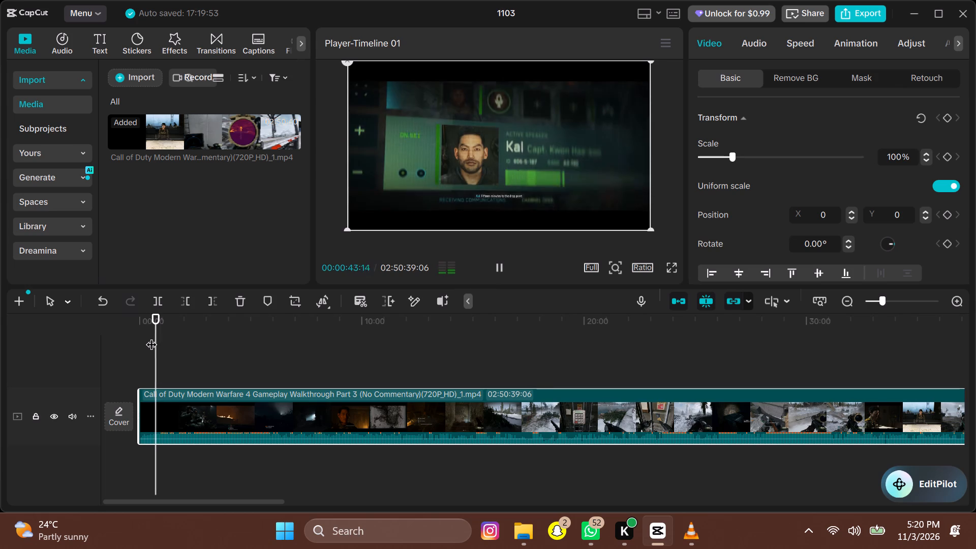
Delete everything before the first frame of Kal's speaker card, at 00:00:43:12.
{"action": "key", "text": "space"}
{"action": "key", "text": "Left"}
{"action": "key", "text": "Left"}
{"action": "key", "text": "Left"}
{"action": "key", "text": "Left"}
{"action": "key", "text": "Left"}
{"action": "key", "text": "Left"}
{"action": "key", "text": "Left"}
{"action": "key", "text": "Left"}
{"action": "key", "text": "Left"}
{"action": "key", "text": "Left"}
{"action": "key", "text": "Left"}
{"action": "key", "text": "Left"}
{"action": "key", "text": "Left"}
{"action": "key", "text": "Left"}
{"action": "key", "text": "Left"}
{"action": "key", "text": "Left"}
{"action": "key", "text": "Left"}
{"action": "key", "text": "Left"}
{"action": "key", "text": "Left"}
{"action": "key", "text": "Left"}
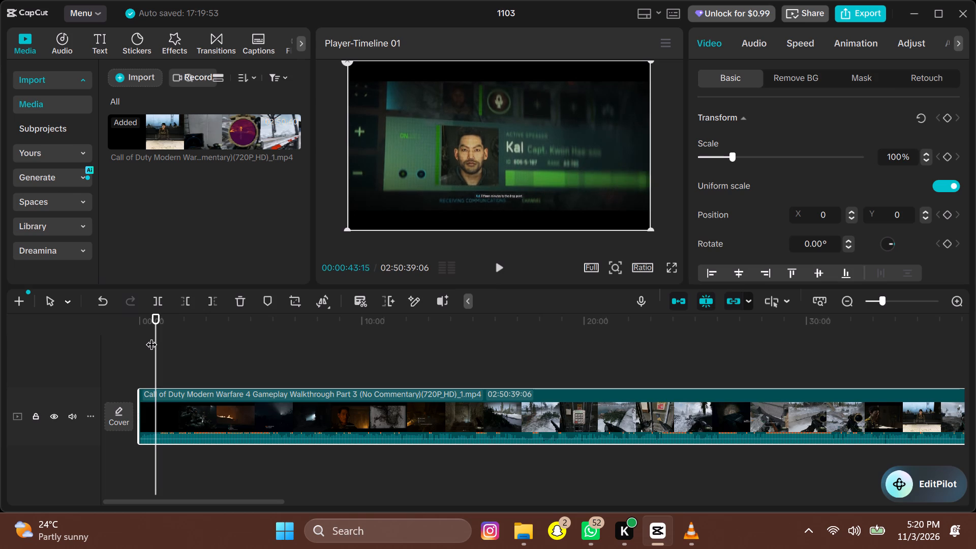
{"action": "key", "text": "space"}
{"action": "key", "text": "space"}
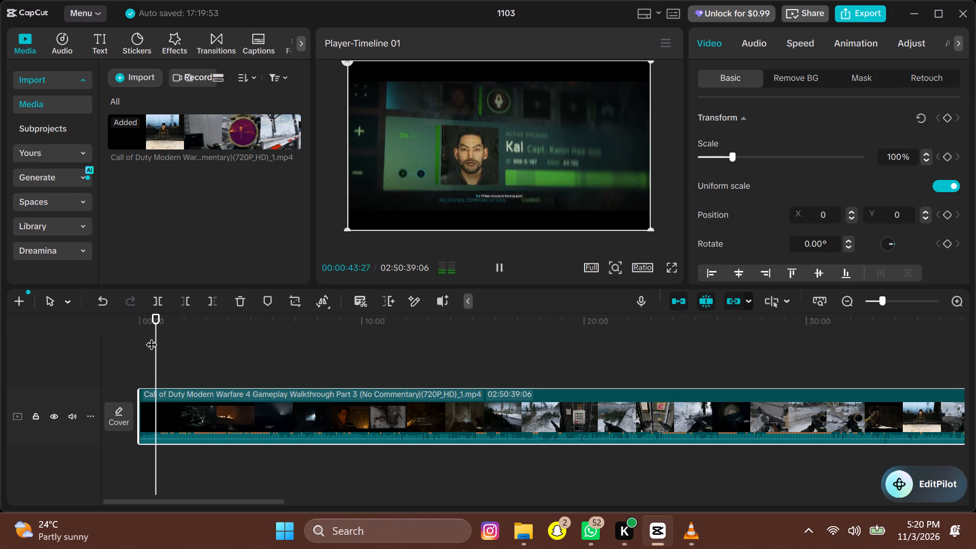
{"action": "key", "text": "Left"}
{"action": "key", "text": "Left"}
{"action": "key", "text": "Left"}
{"action": "key", "text": "Left"}
{"action": "key", "text": "Left"}
{"action": "key", "text": "Left"}
{"action": "key", "text": "Left"}
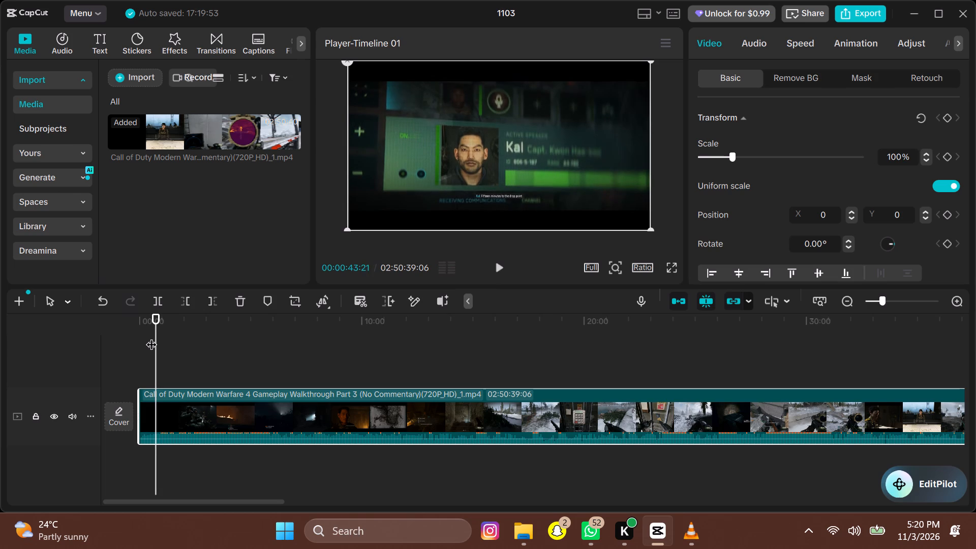
{"action": "key", "text": "Left"}
{"action": "key", "text": "Left"}
{"action": "key", "text": "Left"}
{"action": "key", "text": "Left"}
{"action": "key", "text": "Left"}
{"action": "key", "text": "Left"}
{"action": "key", "text": "Left"}
{"action": "key", "text": "Left"}
{"action": "key", "text": "Left"}
{"action": "key", "text": "Left"}
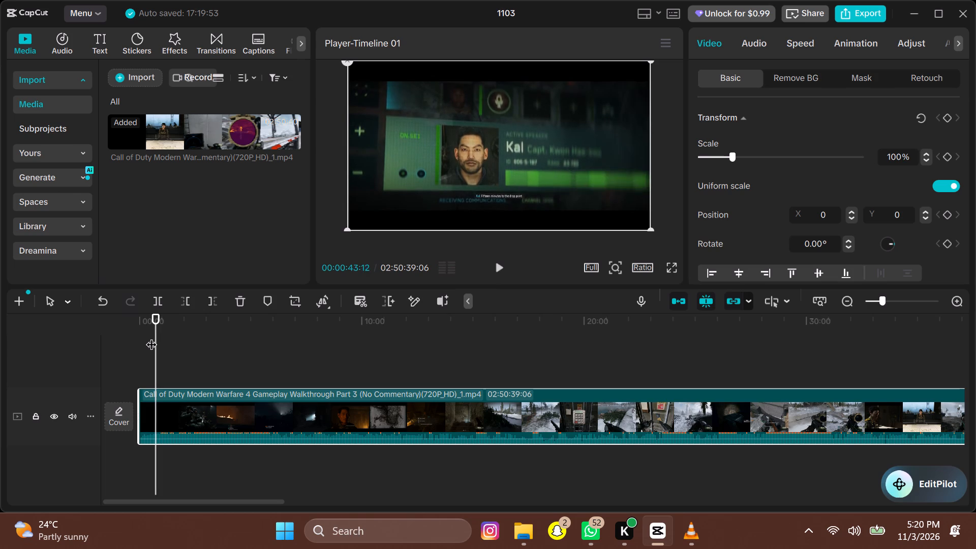
{"action": "key", "text": "Left"}
{"action": "key", "text": "Left"}
{"action": "key", "text": "Left"}
{"action": "key", "text": "Left"}
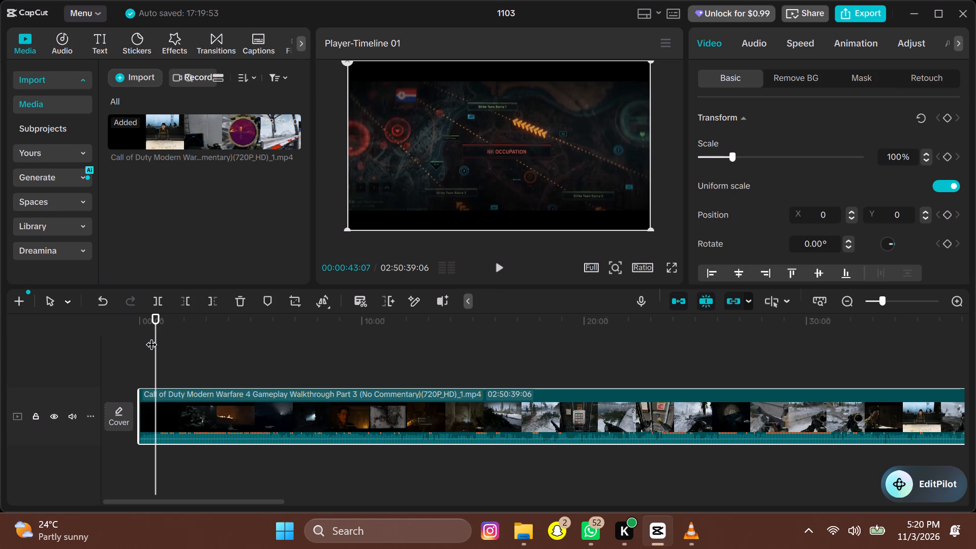
{"action": "key", "text": "Right"}
{"action": "key", "text": "Right"}
{"action": "key", "text": "Right"}
{"action": "key", "text": "Right"}
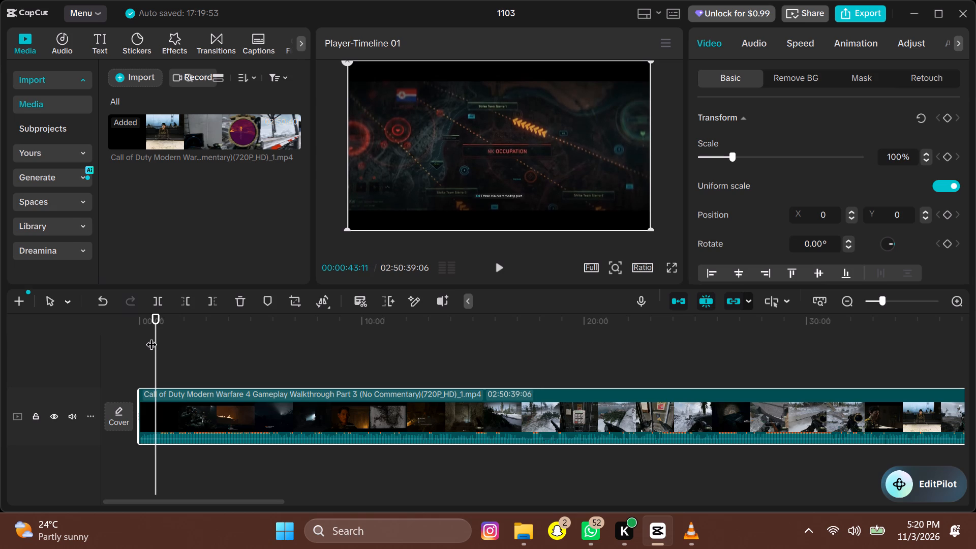
{"action": "key", "text": "Right"}
{"action": "key", "text": "Left"}
{"action": "key", "text": "Right"}
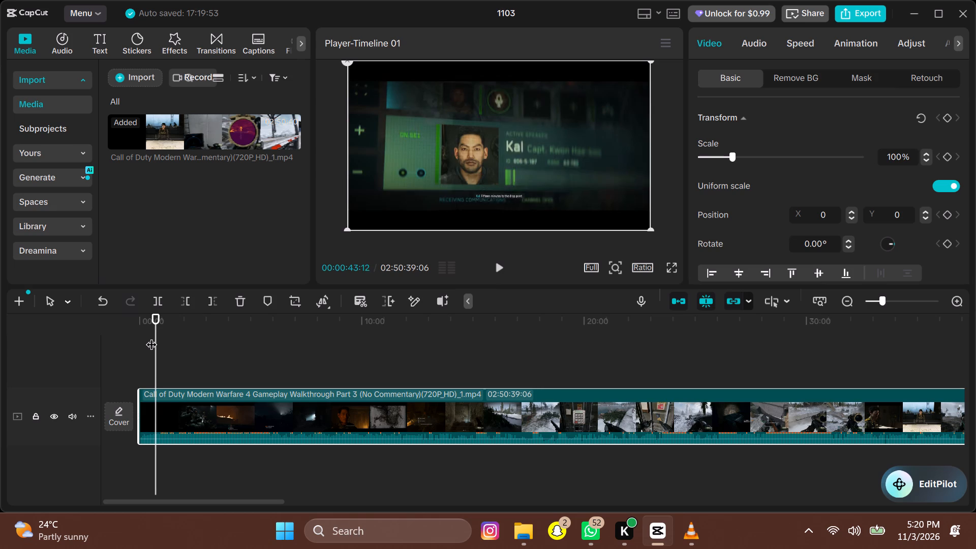
{"action": "key", "text": "Left"}
{"action": "key", "text": "Right"}
{"action": "left_click", "coordinate": [185, 300]}
Play the trimmed clip to the end of Kal's line and split it at 00:00:03:11.
{"action": "key", "text": "space"}
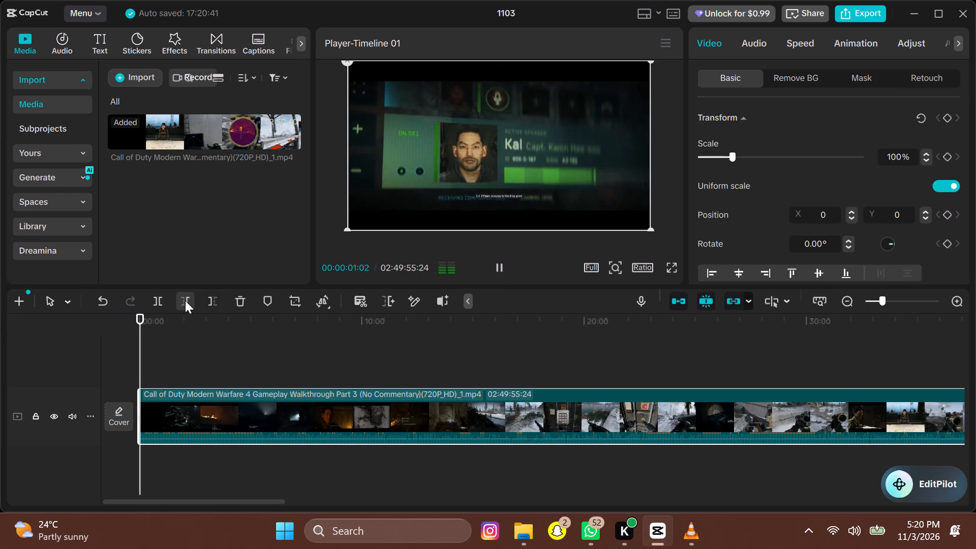
{"action": "key", "text": "space"}
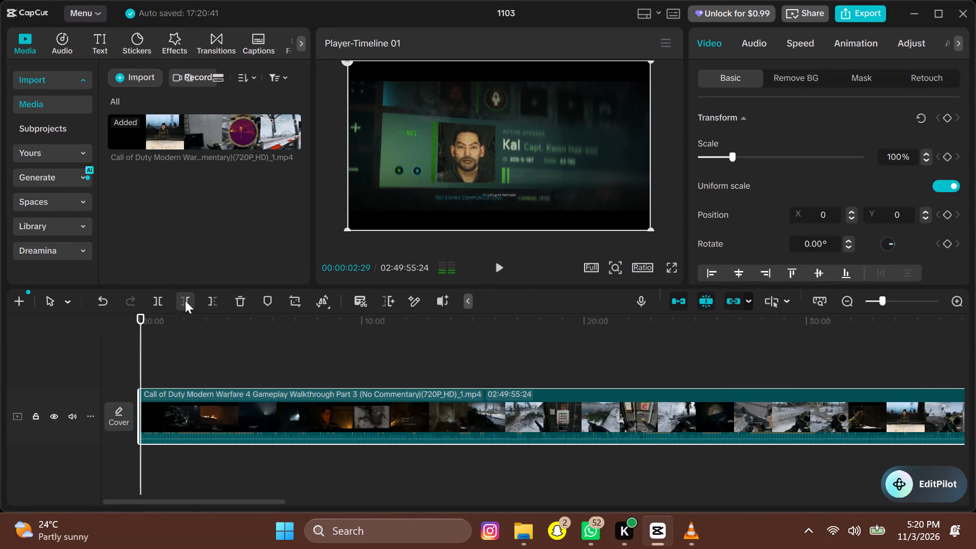
{"action": "key", "text": "space"}
{"action": "key", "text": "space"}
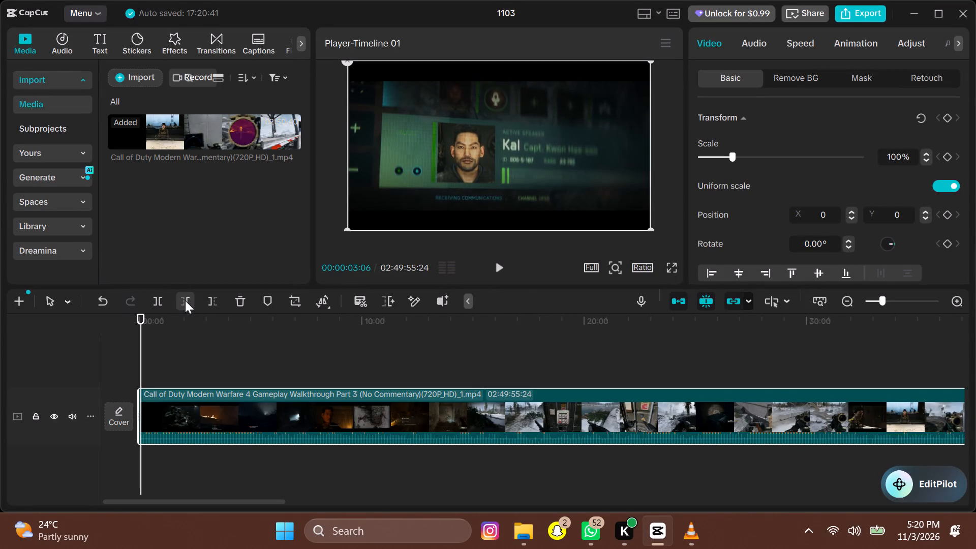
{"action": "key", "text": "space"}
{"action": "key", "text": "space"}
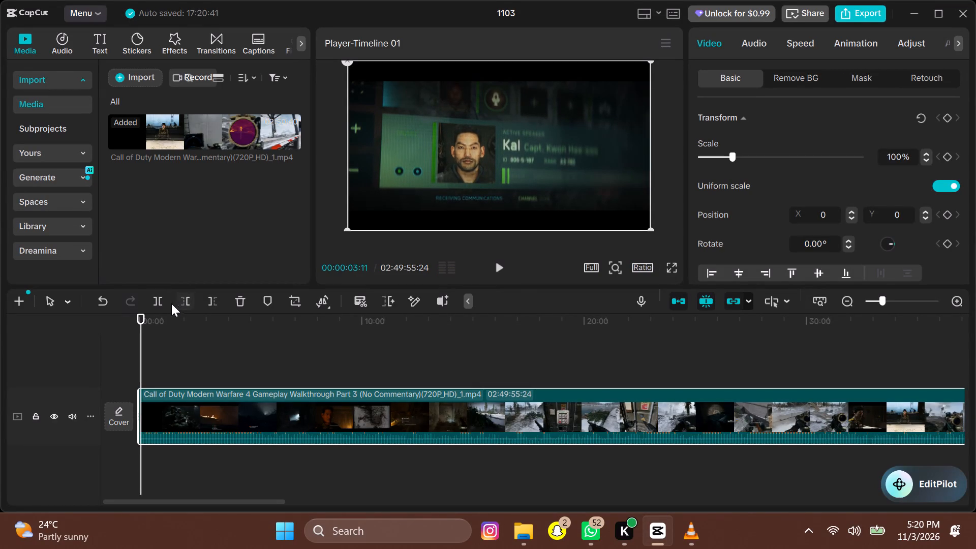
{"action": "left_click", "coordinate": [161, 297]}
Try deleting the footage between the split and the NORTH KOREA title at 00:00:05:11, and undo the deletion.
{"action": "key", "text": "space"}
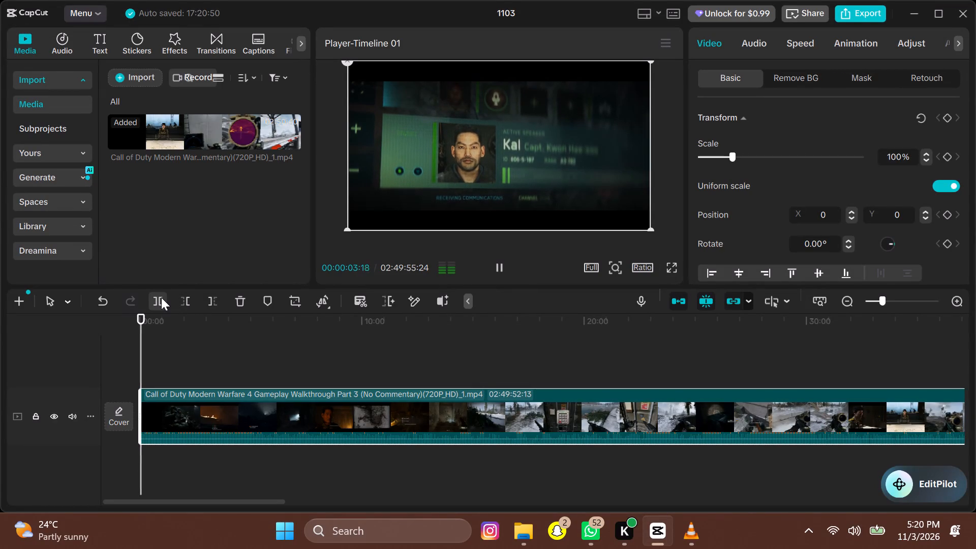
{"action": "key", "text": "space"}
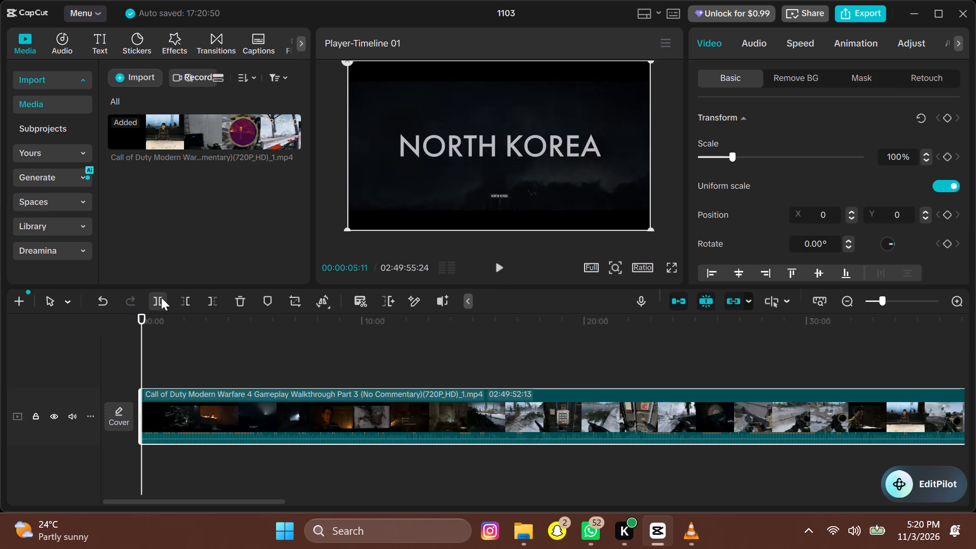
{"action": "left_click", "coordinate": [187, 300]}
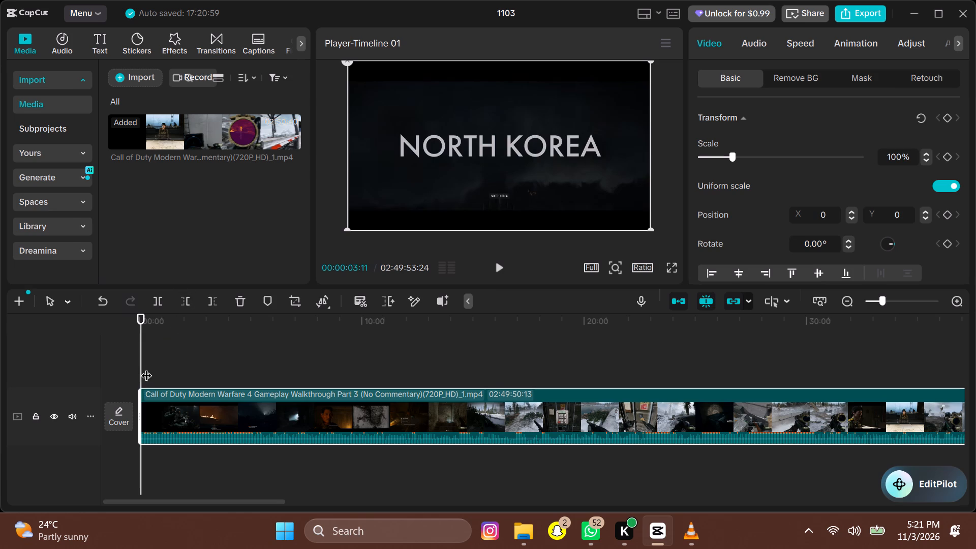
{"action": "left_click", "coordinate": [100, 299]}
Delete the footage between the split and 00:00:06:19, where the subtitle line appears under the NORTH KOREA title.
{"action": "key", "text": "space"}
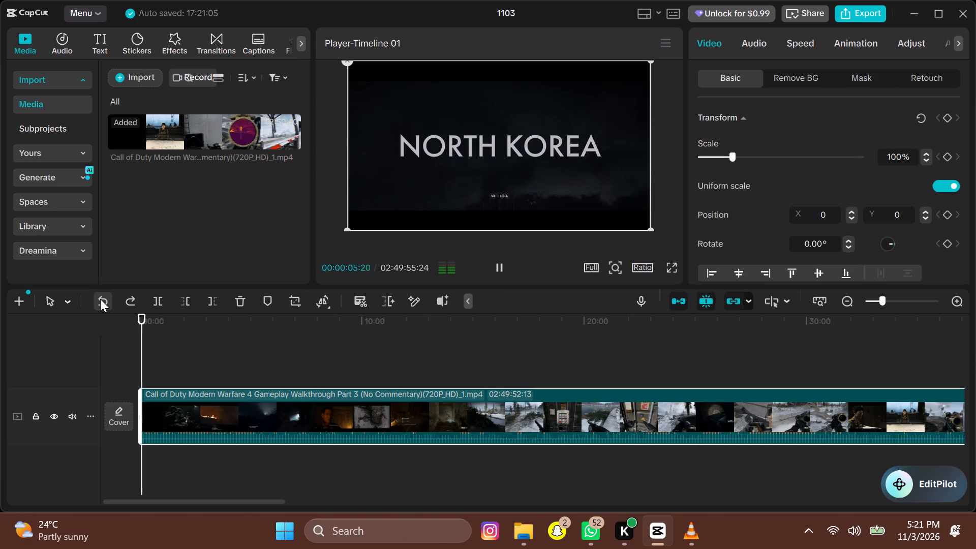
{"action": "key", "text": "space"}
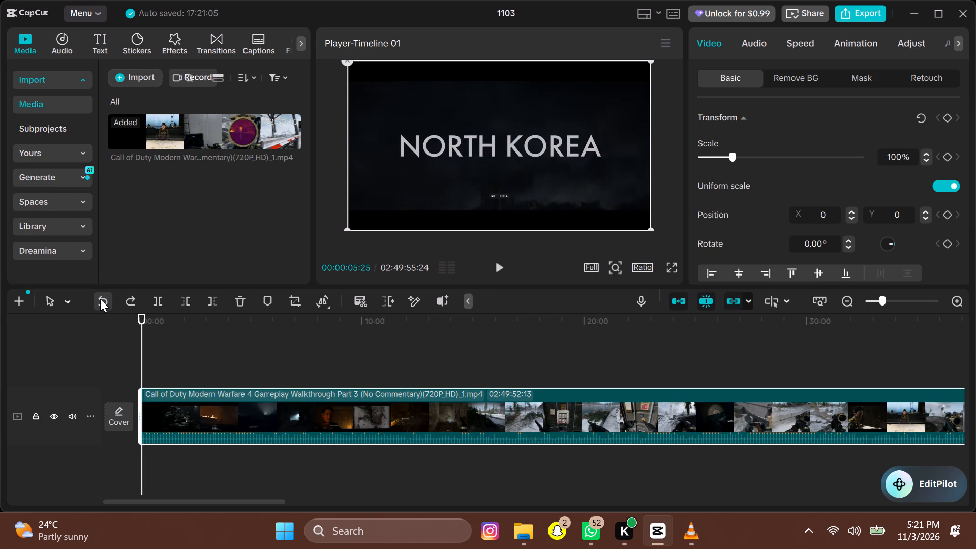
{"action": "key", "text": "space"}
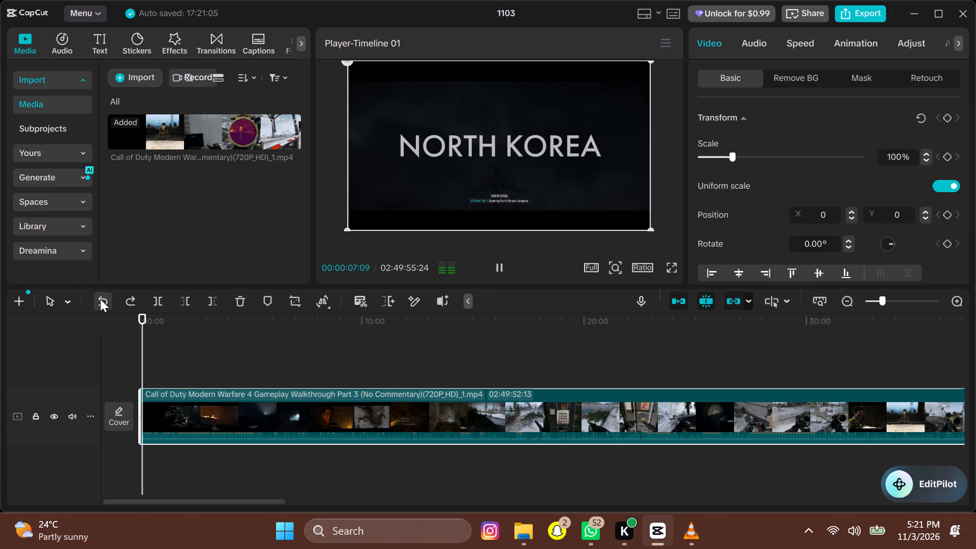
{"action": "key", "text": "space"}
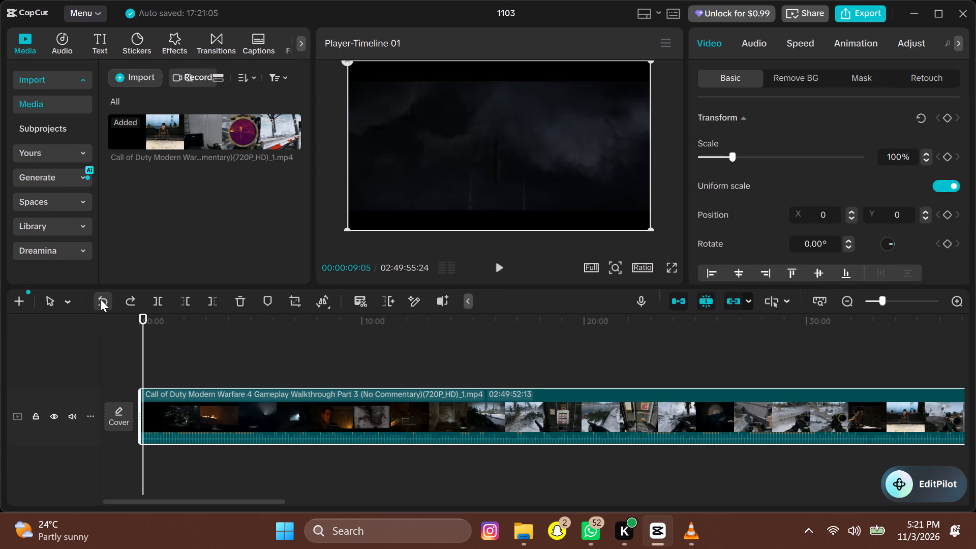
{"action": "left_click_drag", "start_coordinate": [148, 343], "coordinate": [140, 345]}
{"action": "key", "text": "space"}
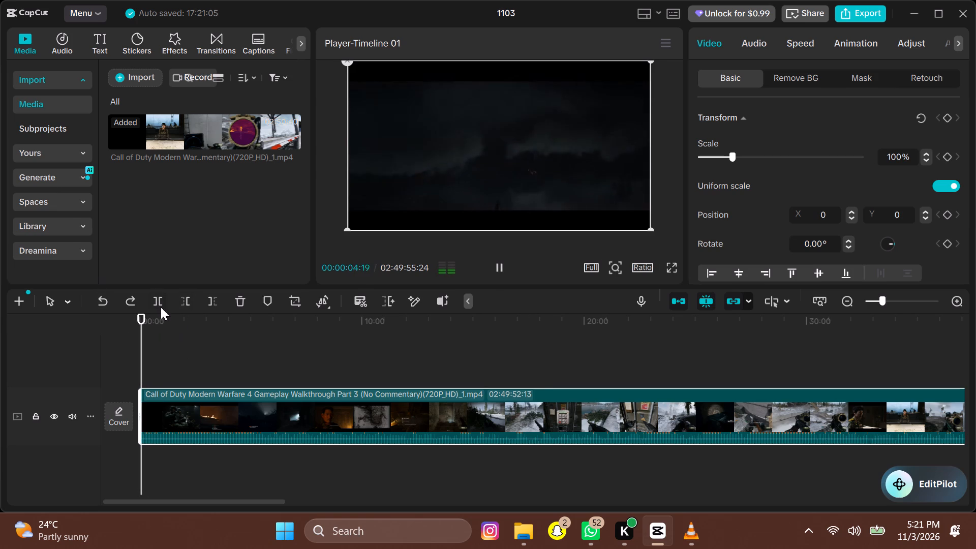
{"action": "key", "text": "space"}
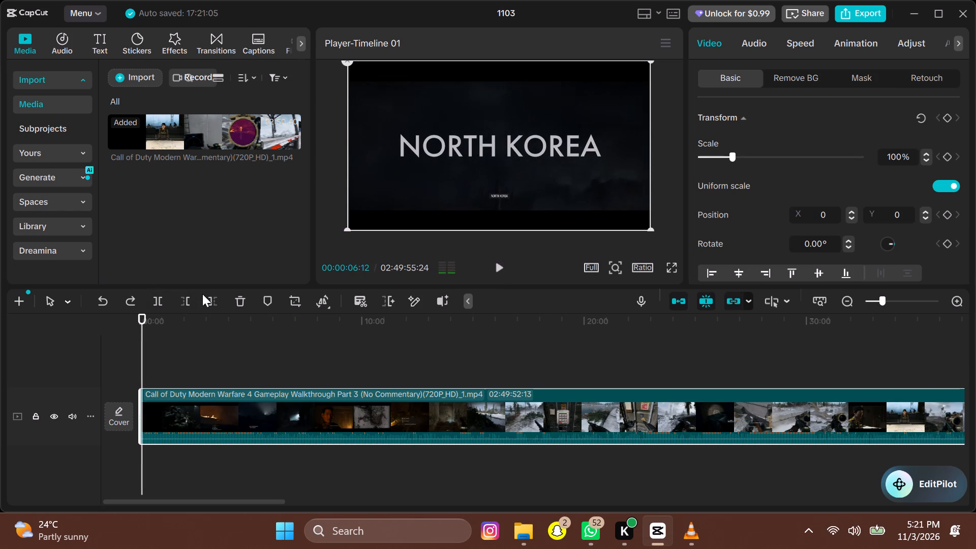
{"action": "key", "text": "space"}
{"action": "key", "text": "space"}
{"action": "key", "text": "Left"}
{"action": "key", "text": "Left"}
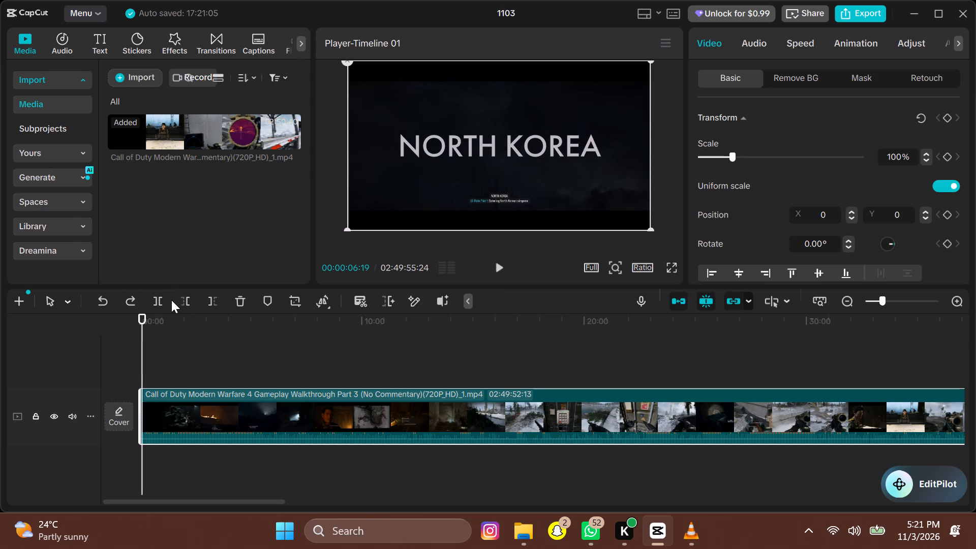
{"action": "left_click", "coordinate": [185, 301]}
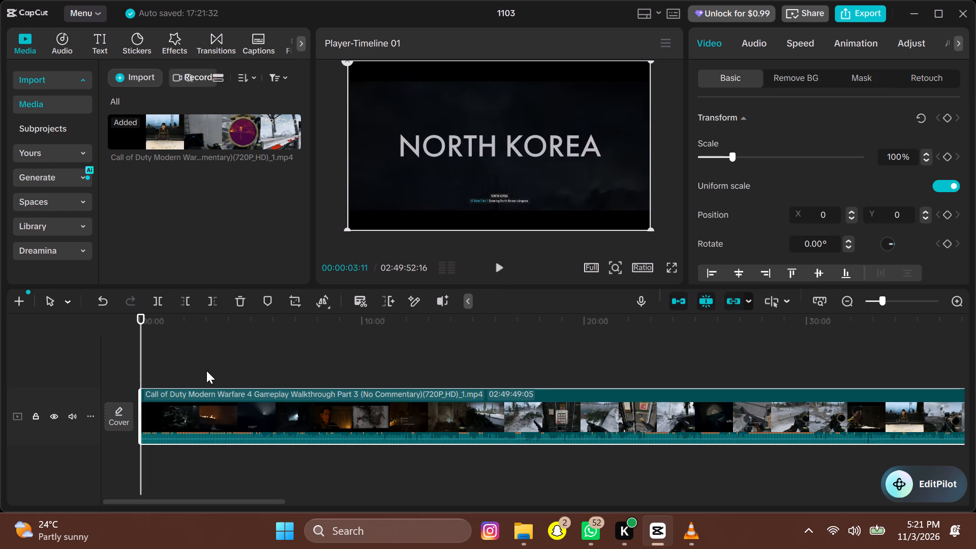
Play the NORTH KOREA title through its fade-out and split the clip at 00:00:06:12, on the last dark-sky frame before the soldiers appear.
{"action": "key", "text": "space"}
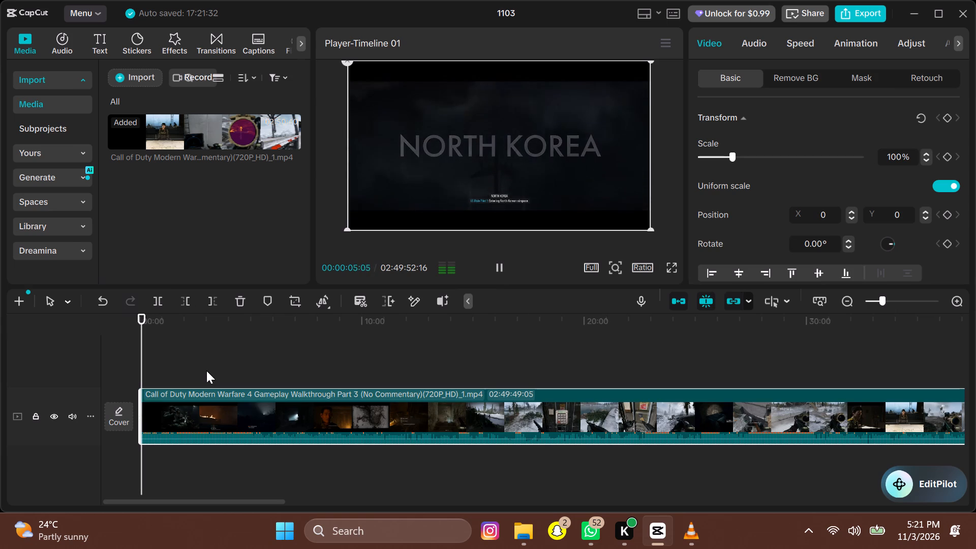
{"action": "key", "text": "space"}
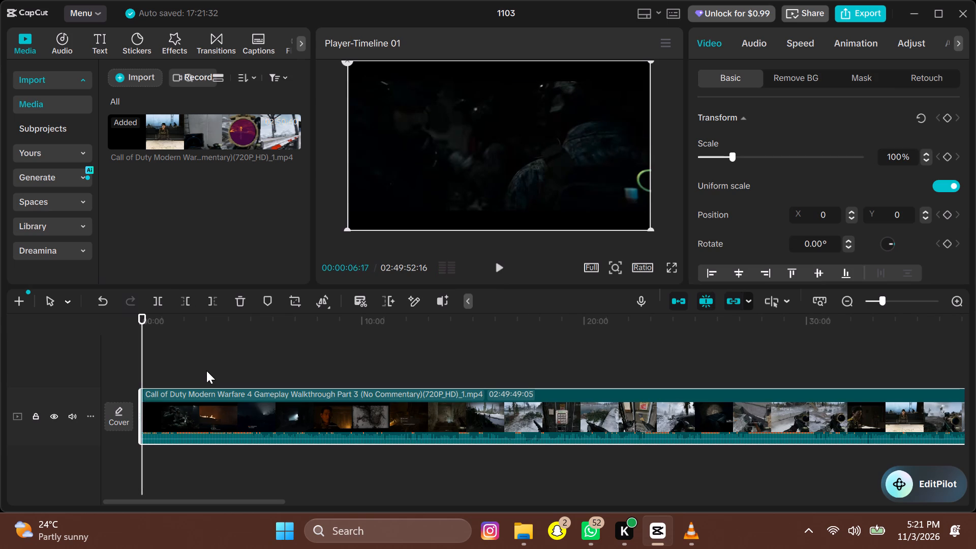
{"action": "key", "text": "Left"}
{"action": "key", "text": "Left"}
{"action": "key", "text": "Left"}
{"action": "key", "text": "Left"}
{"action": "key", "text": "Left"}
{"action": "key", "text": "Left"}
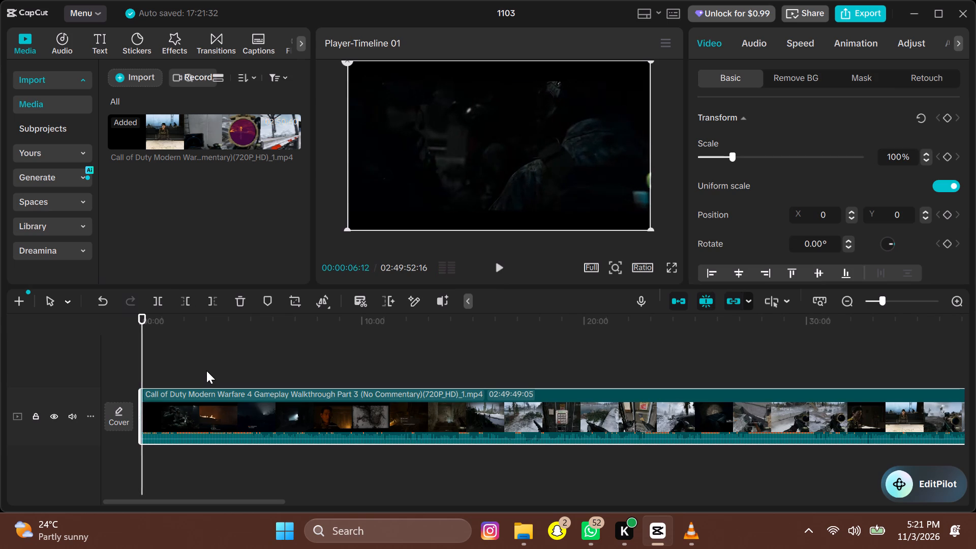
{"action": "key", "text": "Left"}
{"action": "key", "text": "Left"}
{"action": "key", "text": "Left"}
{"action": "key", "text": "Left"}
{"action": "key", "text": "space"}
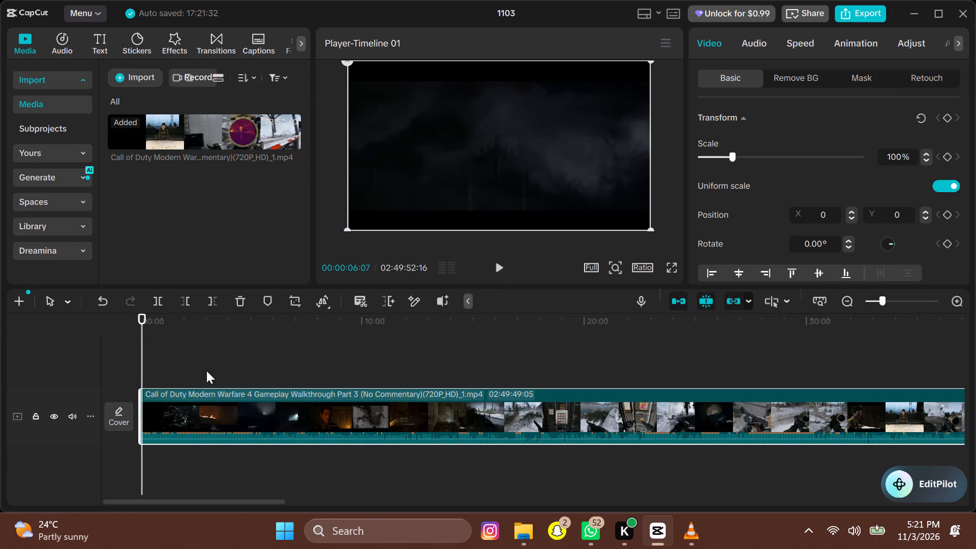
{"action": "key", "text": "space"}
{"action": "key", "text": "Left"}
{"action": "key", "text": "Left"}
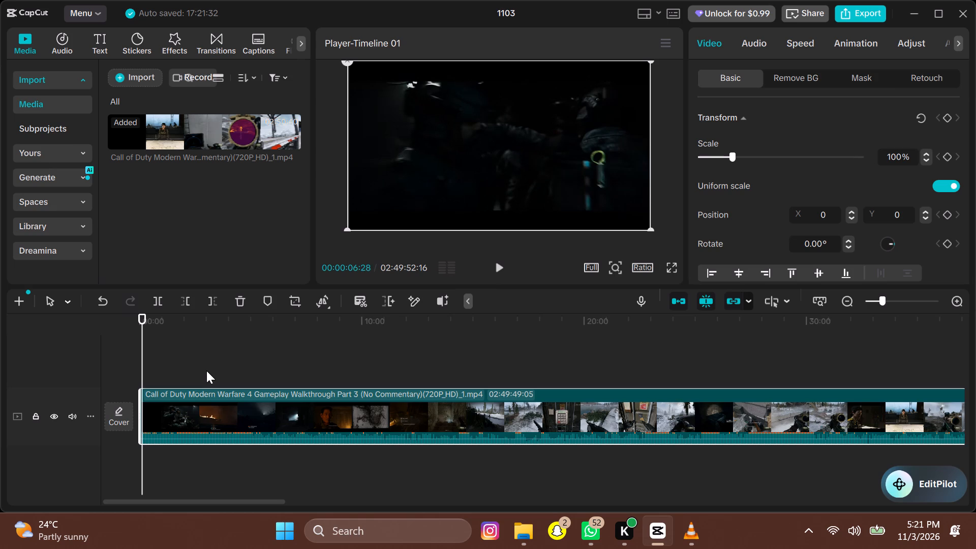
{"action": "key", "text": "Left"}
{"action": "key", "text": "Left"}
{"action": "key", "text": "Left"}
{"action": "key", "text": "Left"}
{"action": "key", "text": "Left"}
{"action": "key", "text": "Left"}
{"action": "key", "text": "Left"}
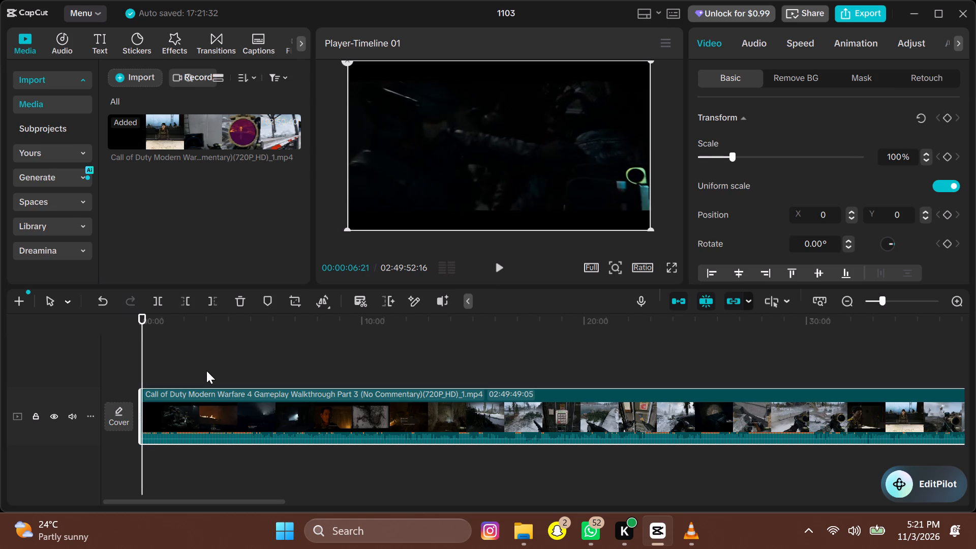
{"action": "key", "text": "Left"}
{"action": "key", "text": "Left"}
{"action": "key", "text": "Left"}
{"action": "key", "text": "Left"}
{"action": "key", "text": "Left"}
{"action": "key", "text": "Left"}
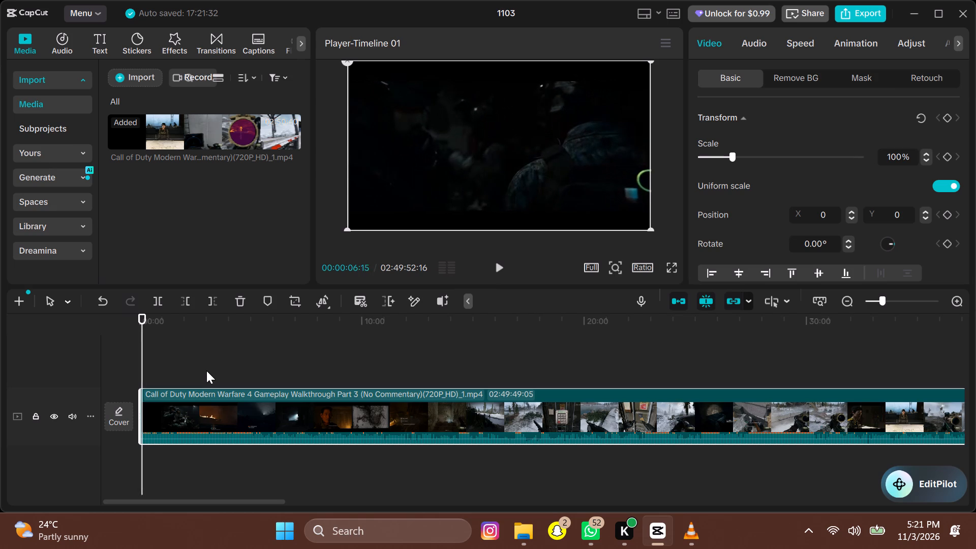
{"action": "key", "text": "Left"}
{"action": "key", "text": "Left"}
{"action": "key", "text": "Left"}
{"action": "key", "text": "Left"}
{"action": "key", "text": "Left"}
{"action": "key", "text": "Left"}
{"action": "key", "text": "Left"}
{"action": "key", "text": "Right"}
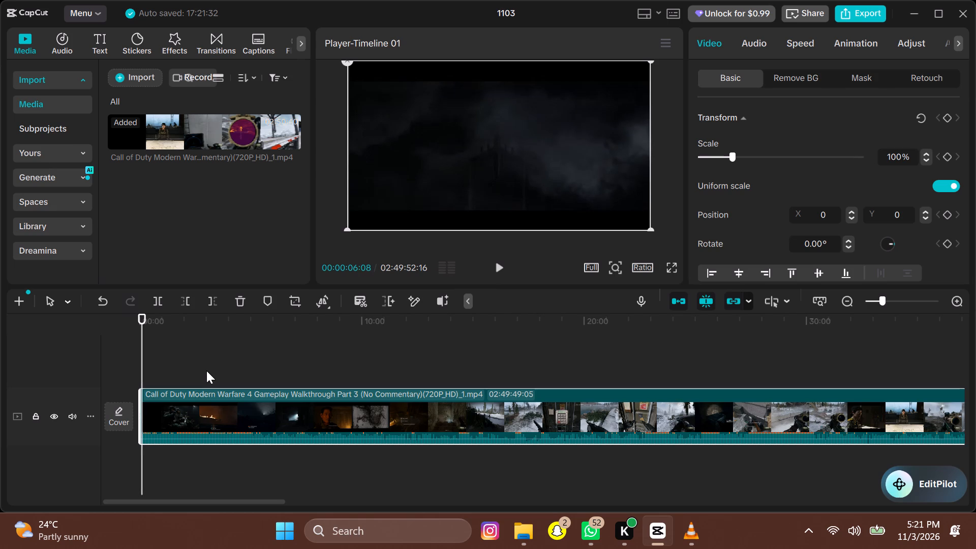
{"action": "key", "text": "Right"}
{"action": "key", "text": "Right"}
{"action": "key", "text": "Right"}
{"action": "key", "text": "Right"}
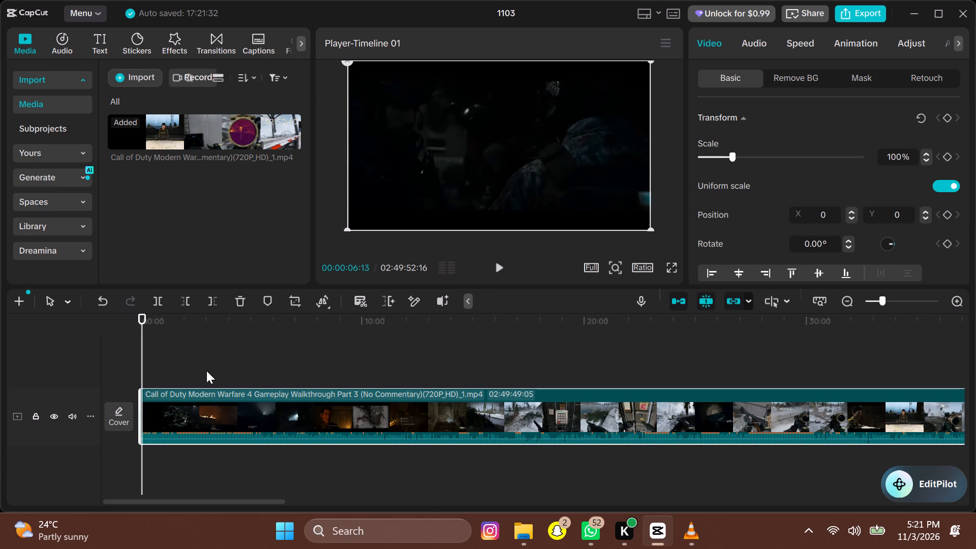
{"action": "key", "text": "Left"}
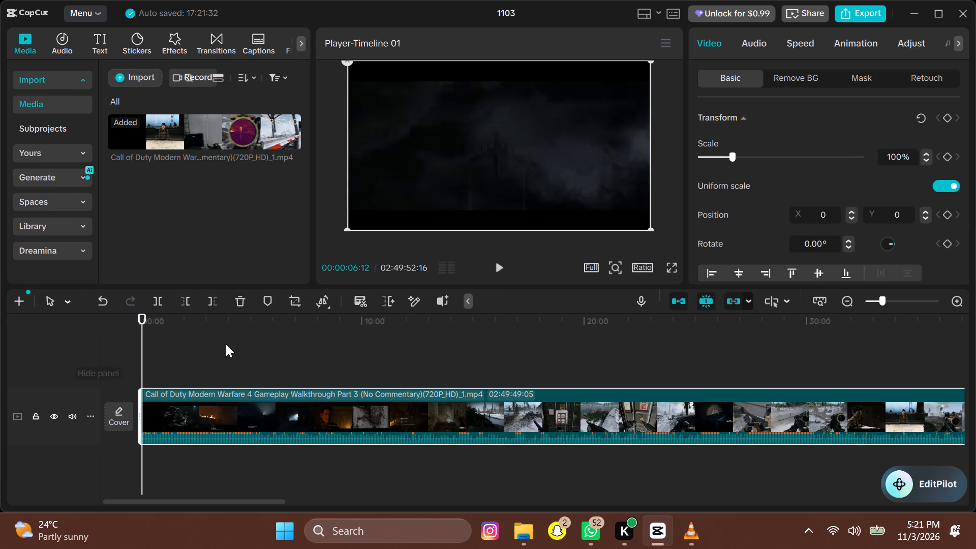
{"action": "left_click", "coordinate": [158, 302]}
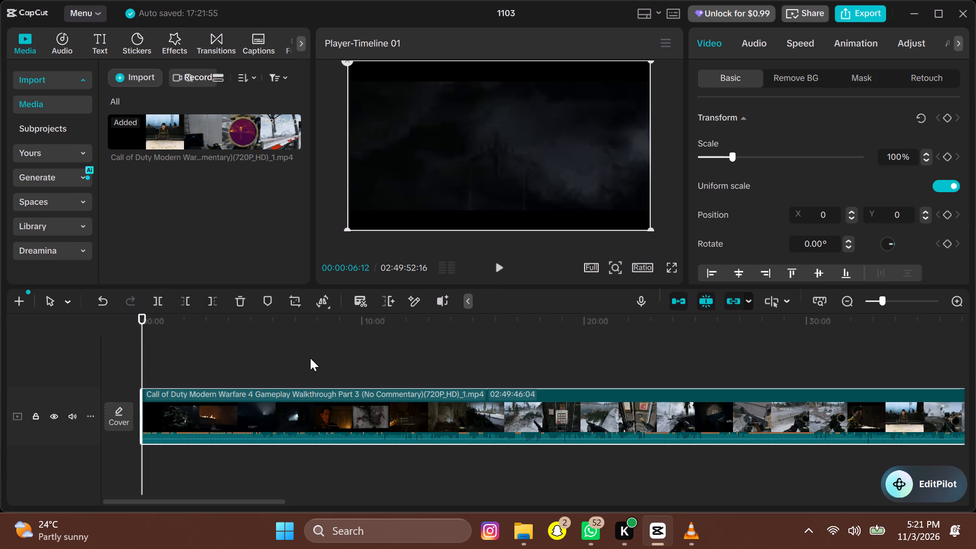
Skim the soldiers' transport scene after the split, up to the gunfire around 00:01:40, for the next moment to keep.
{"action": "key", "text": "space"}
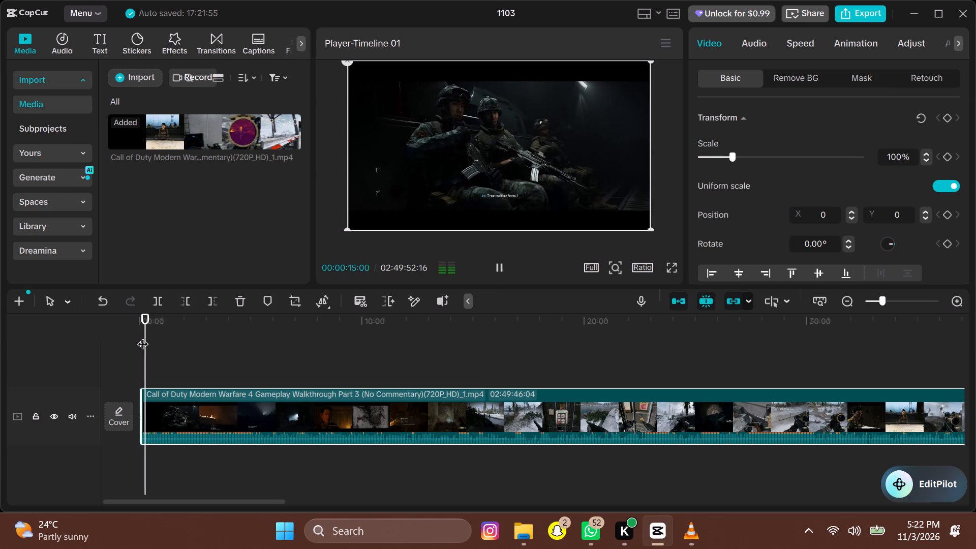
{"action": "left_click_drag", "start_coordinate": [143, 336], "coordinate": [148, 336]}
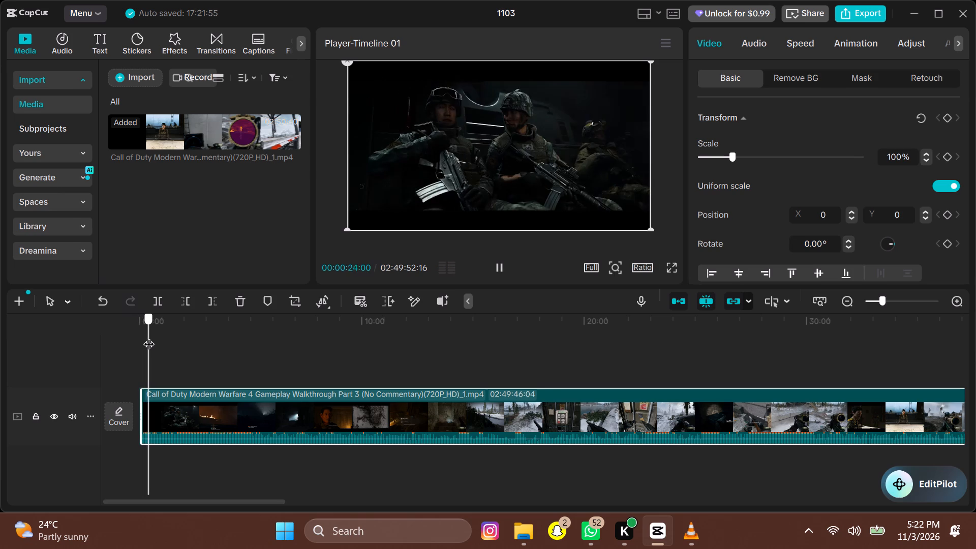
{"action": "left_click_drag", "start_coordinate": [148, 336], "coordinate": [160, 337]}
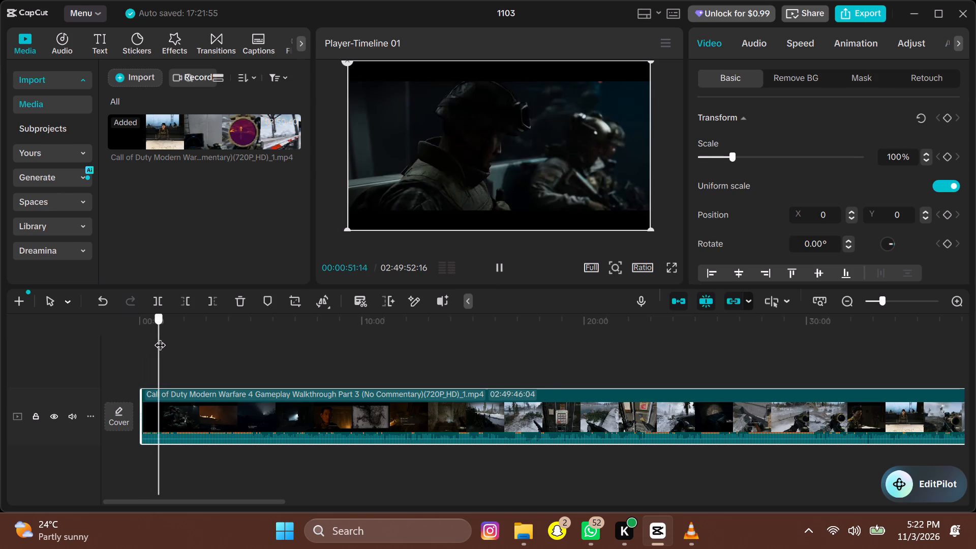
{"action": "left_click_drag", "start_coordinate": [160, 337], "coordinate": [168, 337]}
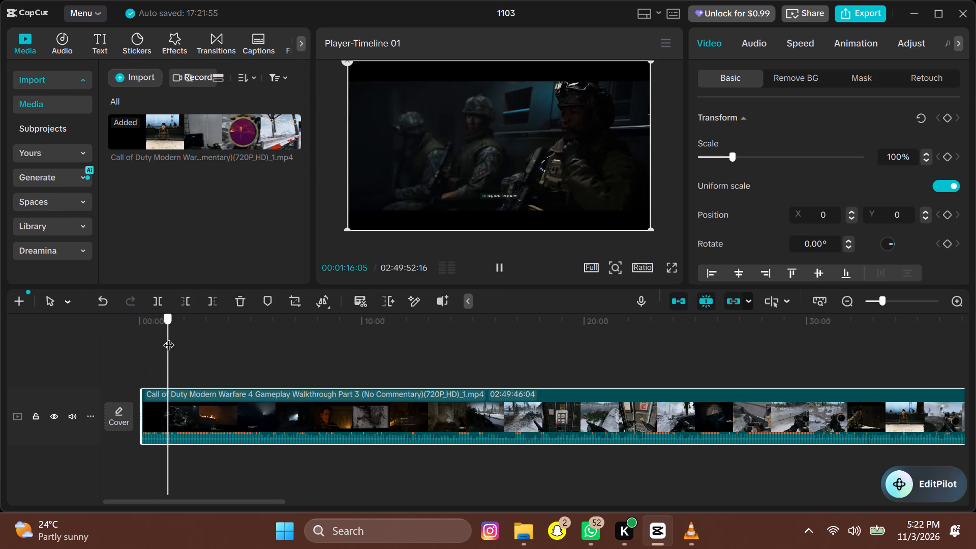
{"action": "left_click_drag", "start_coordinate": [168, 337], "coordinate": [171, 337]}
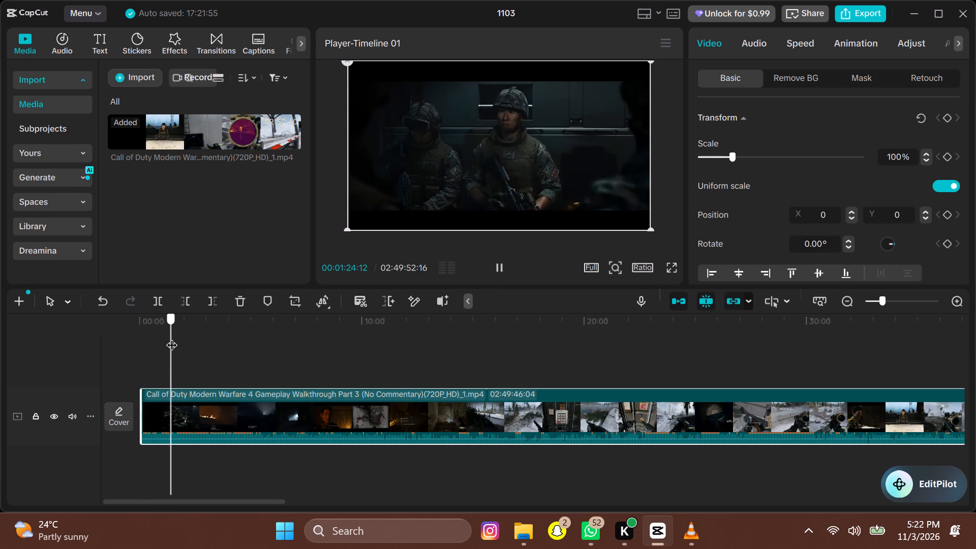
{"action": "left_click_drag", "start_coordinate": [171, 337], "coordinate": [178, 337]}
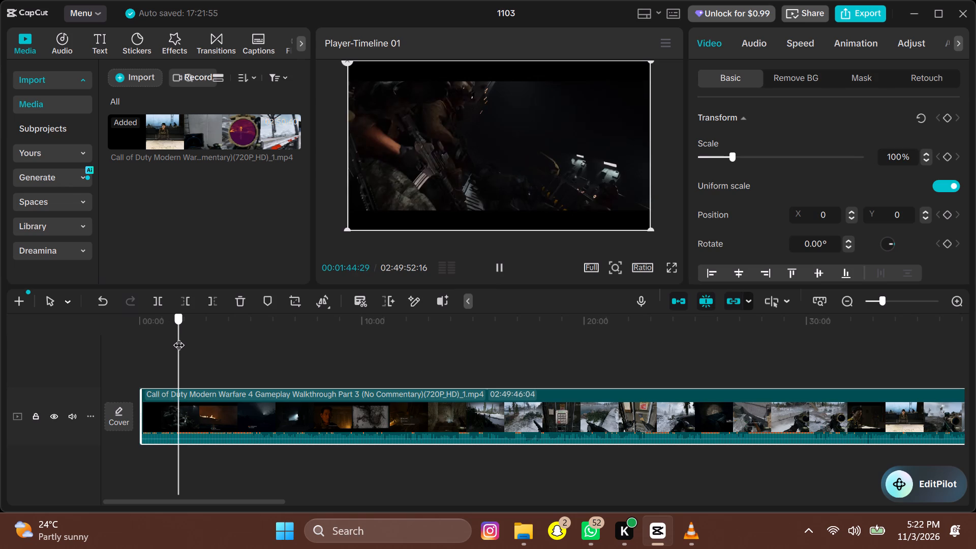
{"action": "left_click_drag", "start_coordinate": [178, 337], "coordinate": [176, 337]}
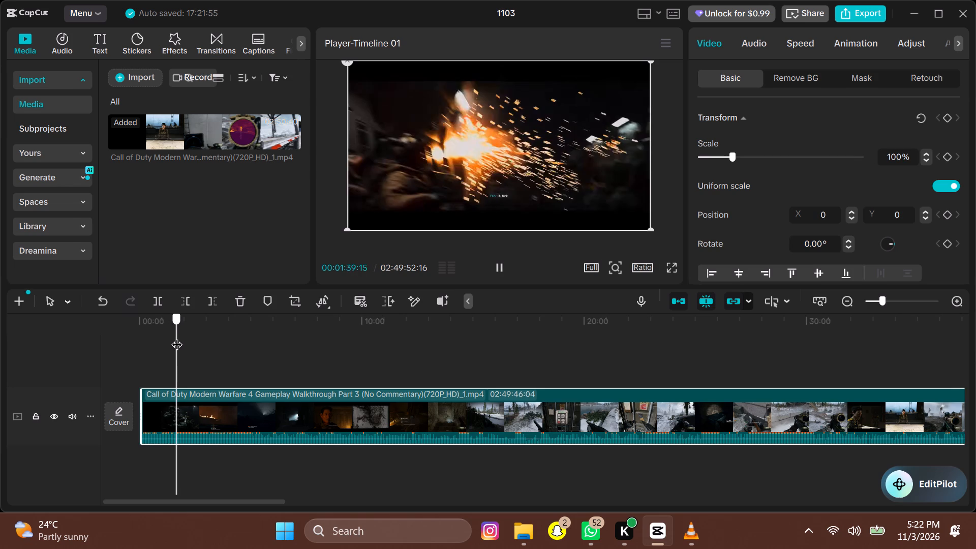
{"action": "left_click_drag", "start_coordinate": [176, 337], "coordinate": [173, 335]}
Delete the footage between the split and 00:01:35:26, just before the second subtitle line appears under the two seated soldiers.
{"action": "key", "text": "space"}
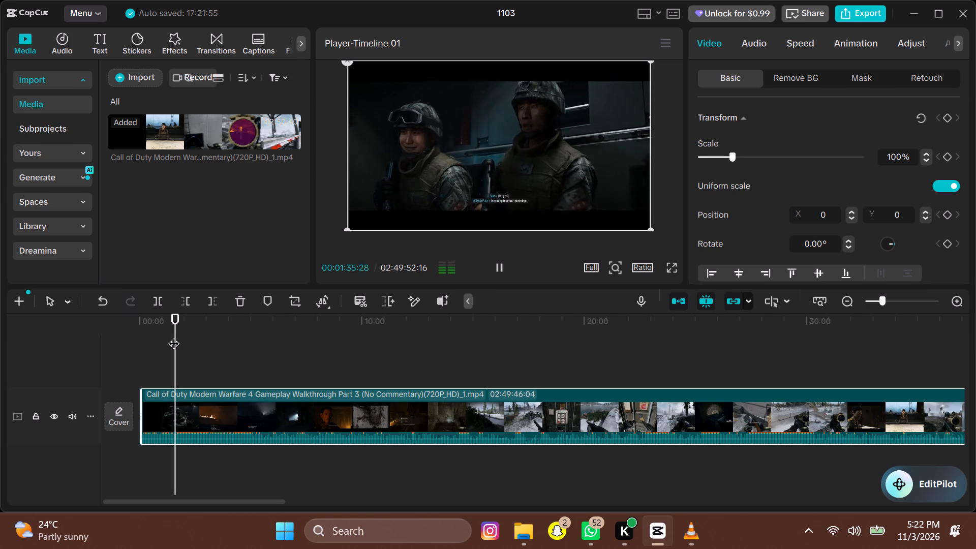
{"action": "key", "text": "space"}
{"action": "key", "text": "Left"}
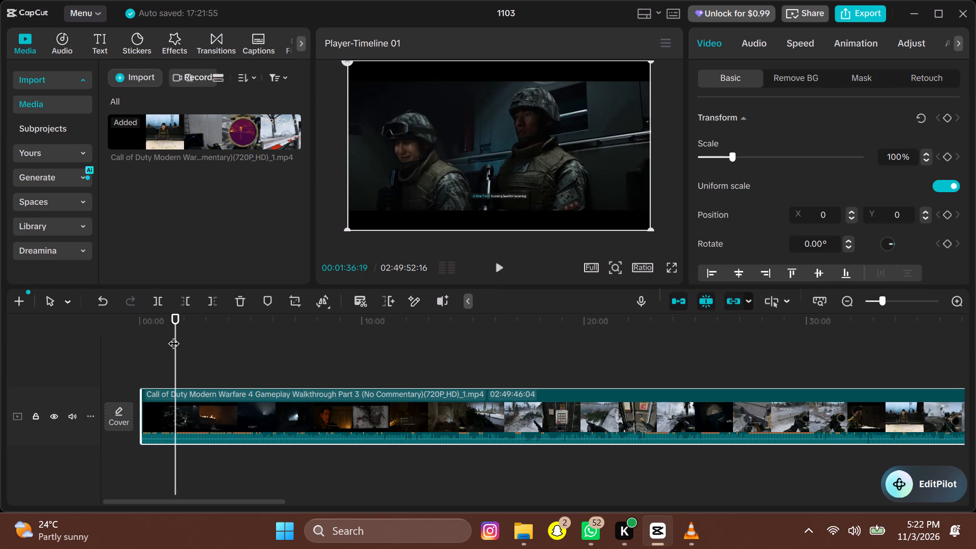
{"action": "key", "text": "Left"}
{"action": "key", "text": "Left"}
{"action": "key", "text": "Left"}
{"action": "key", "text": "Left"}
{"action": "key", "text": "Left"}
{"action": "key", "text": "Left"}
{"action": "key", "text": "Left"}
{"action": "key", "text": "Left"}
{"action": "key", "text": "Left"}
{"action": "key", "text": "Left"}
{"action": "key", "text": "Left"}
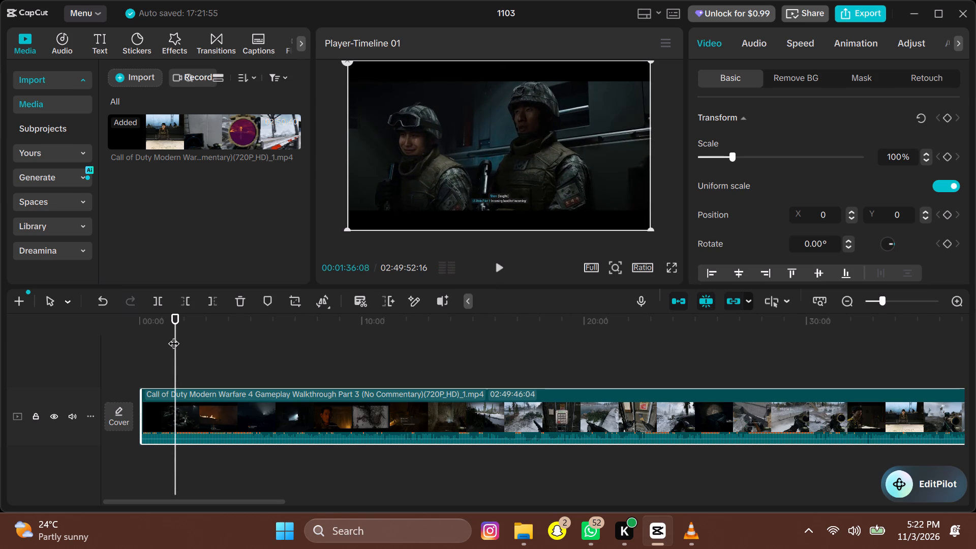
{"action": "key", "text": "Left"}
{"action": "key", "text": "Left"}
{"action": "key", "text": "space"}
{"action": "key", "text": "space"}
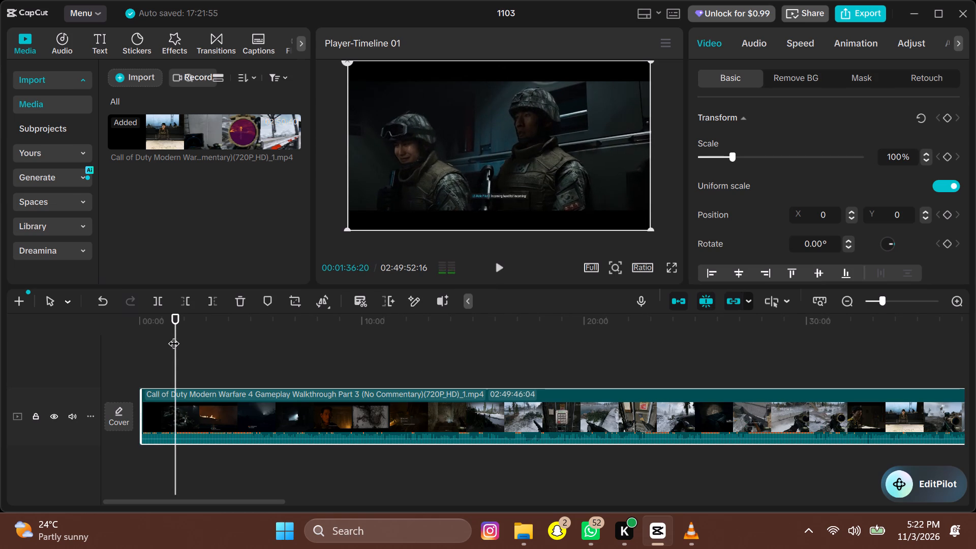
{"action": "key", "text": "Left"}
{"action": "key", "text": "Left"}
{"action": "key", "text": "Left"}
{"action": "key", "text": "Left"}
{"action": "key", "text": "Left"}
{"action": "key", "text": "Left"}
{"action": "key", "text": "Left"}
{"action": "key", "text": "Left"}
{"action": "key", "text": "Left"}
{"action": "key", "text": "Left"}
{"action": "key", "text": "Left"}
{"action": "key", "text": "Left"}
{"action": "key", "text": "Left"}
{"action": "key", "text": "Left"}
{"action": "key", "text": "Left"}
{"action": "key", "text": "Left"}
{"action": "key", "text": "Left"}
{"action": "key", "text": "Left"}
{"action": "key", "text": "Left"}
{"action": "key", "text": "Left"}
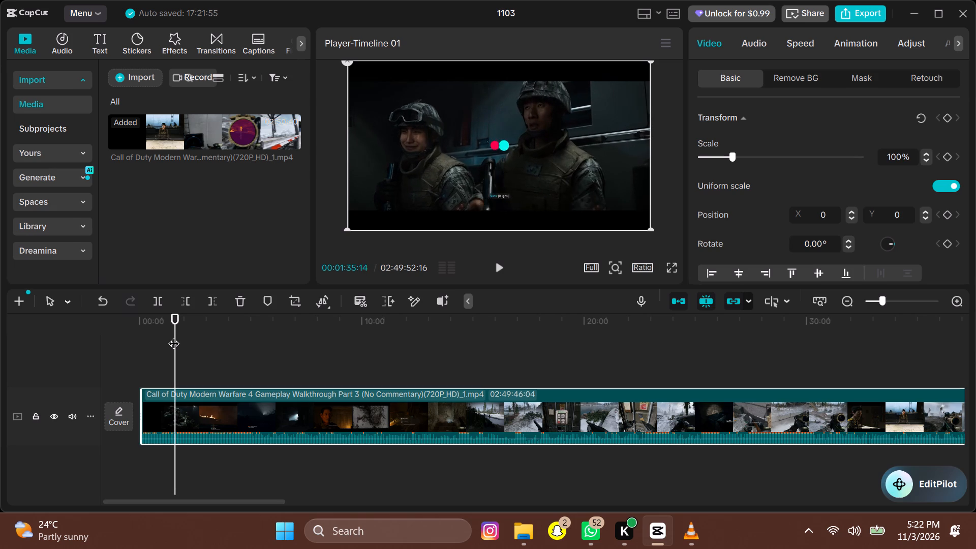
{"action": "key", "text": "Left"}
{"action": "key", "text": "Left"}
{"action": "key", "text": "Left"}
{"action": "key", "text": "Left"}
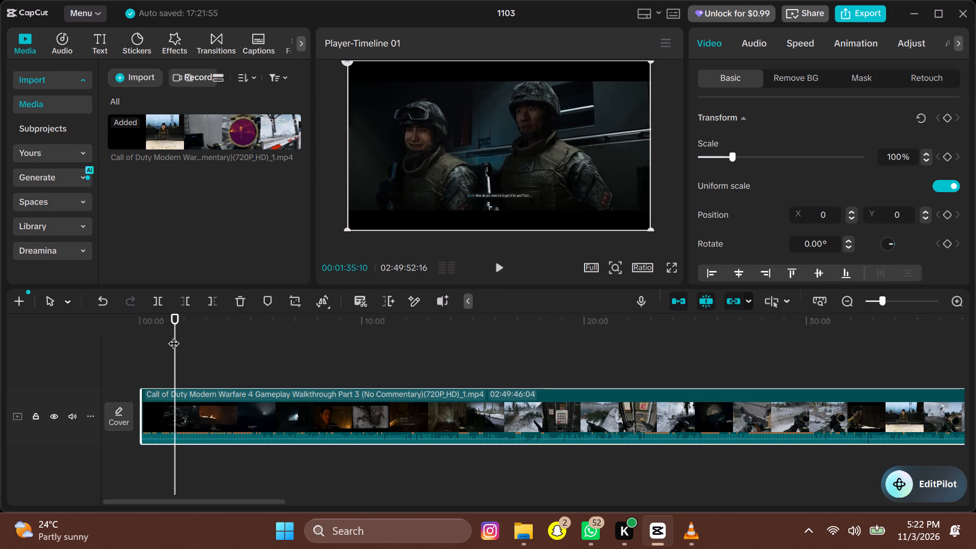
{"action": "key", "text": "space"}
{"action": "key", "text": "space"}
{"action": "key", "text": "Left"}
{"action": "key", "text": "Left"}
{"action": "key", "text": "Left"}
{"action": "key", "text": "Left"}
{"action": "key", "text": "Left"}
{"action": "key", "text": "Left"}
{"action": "key", "text": "Left"}
{"action": "key", "text": "Left"}
{"action": "key", "text": "Left"}
{"action": "key", "text": "Left"}
{"action": "key", "text": "Left"}
{"action": "key", "text": "Left"}
{"action": "key", "text": "Left"}
{"action": "key", "text": "Left"}
{"action": "key", "text": "Left"}
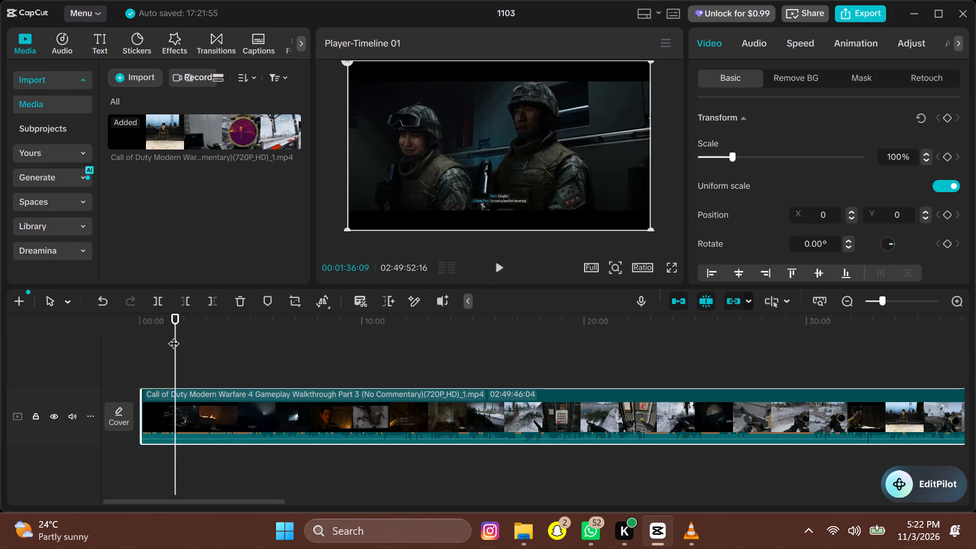
{"action": "key", "text": "Left"}
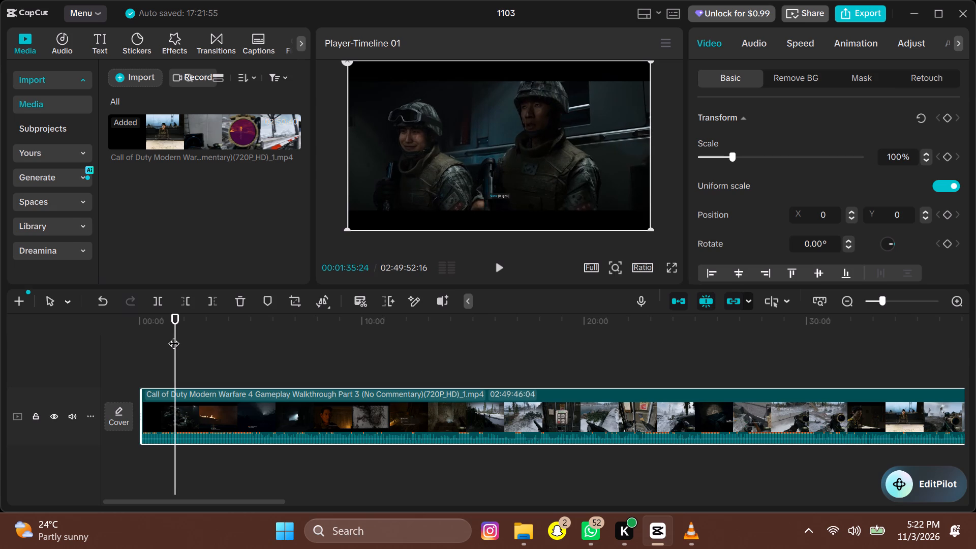
{"action": "key", "text": "Left"}
{"action": "key", "text": "Right"}
{"action": "key", "text": "Right"}
{"action": "key", "text": "Right"}
{"action": "key", "text": "Right"}
{"action": "key", "text": "Right"}
{"action": "key", "text": "Left"}
{"action": "key", "text": "Left"}
{"action": "left_click", "coordinate": [190, 294]}
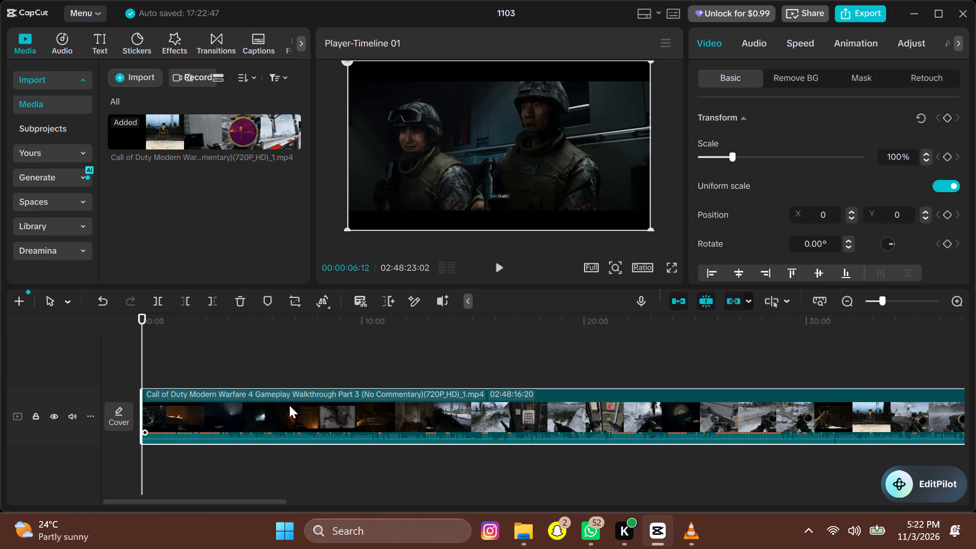
Play the soldiers' transport scene after the split and examine the frames between about 00:00:31 and 00:00:32 for a possible cut point.
{"action": "key", "text": "space"}
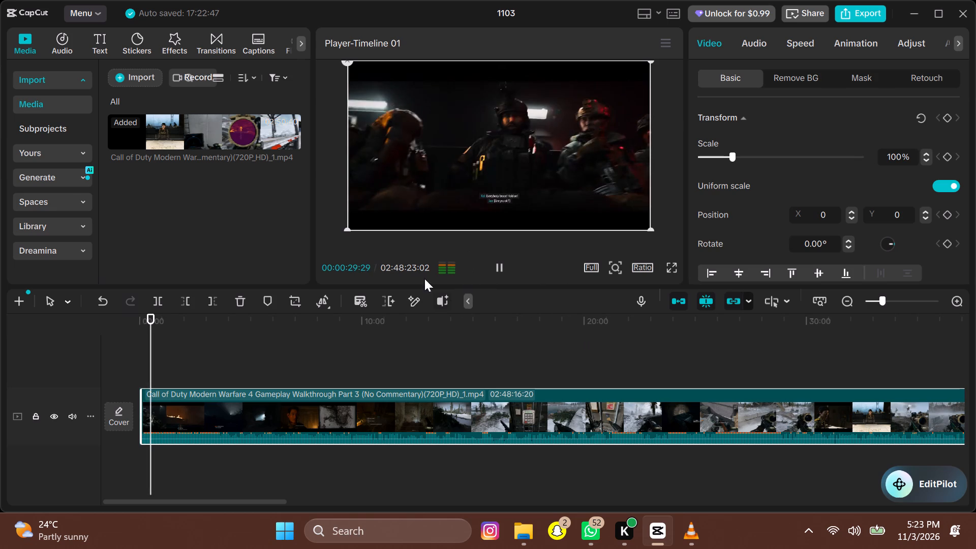
{"action": "key", "text": "space"}
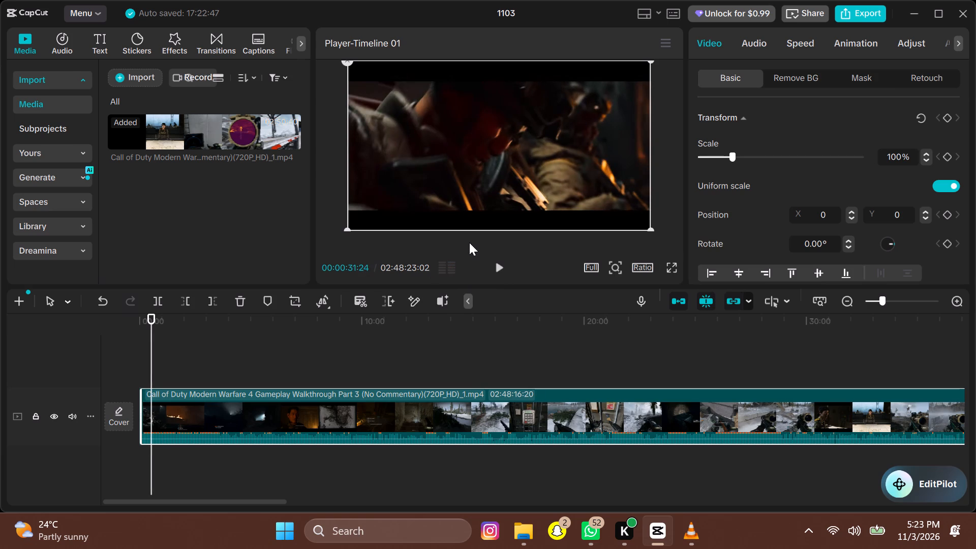
{"action": "key", "text": "Left"}
{"action": "key", "text": "Left"}
{"action": "key", "text": "Left"}
{"action": "key", "text": "Left"}
{"action": "key", "text": "Left"}
{"action": "key", "text": "Left"}
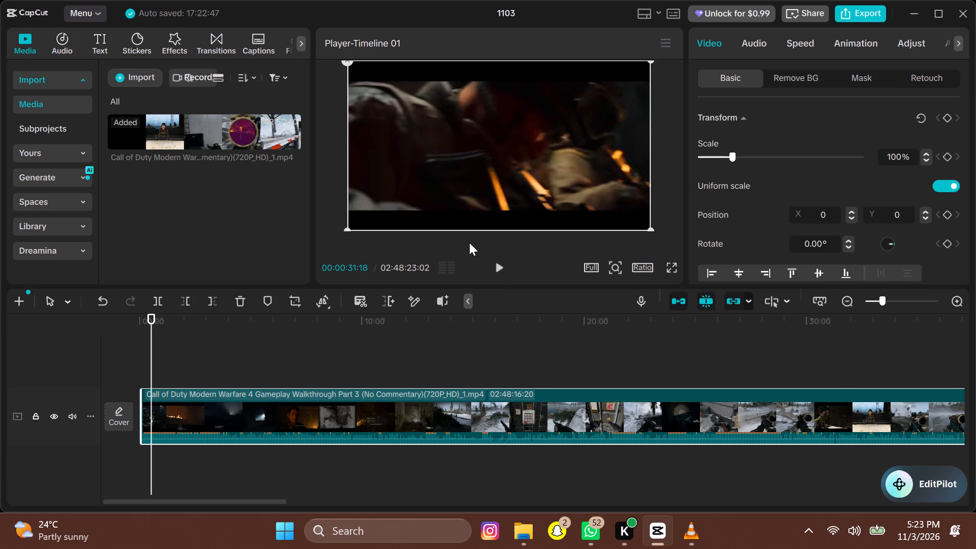
{"action": "key", "text": "Left"}
{"action": "key", "text": "Left"}
{"action": "key", "text": "Left"}
{"action": "key", "text": "Left"}
{"action": "key", "text": "Left"}
{"action": "key", "text": "Left"}
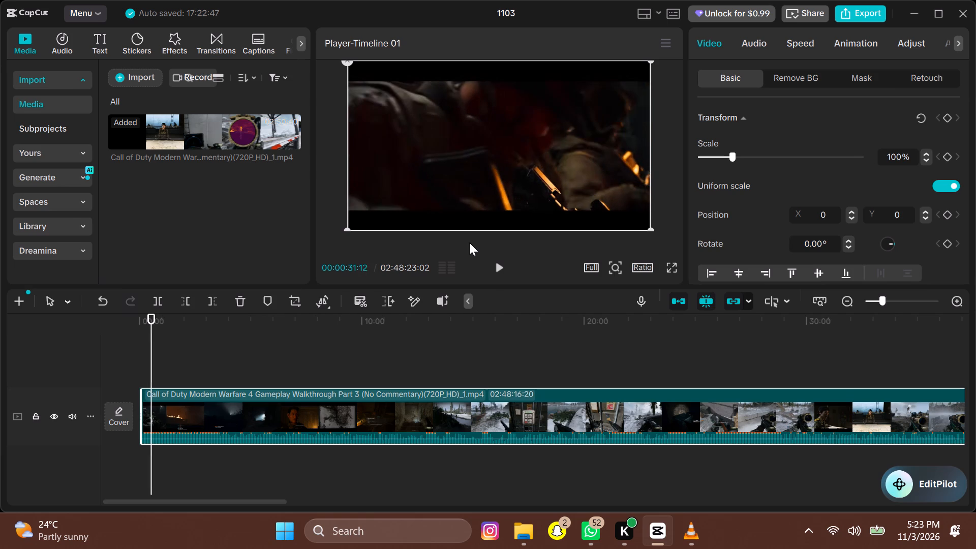
{"action": "key", "text": "Left"}
{"action": "key", "text": "Left"}
{"action": "key", "text": "Left"}
{"action": "key", "text": "Left"}
{"action": "key", "text": "Left"}
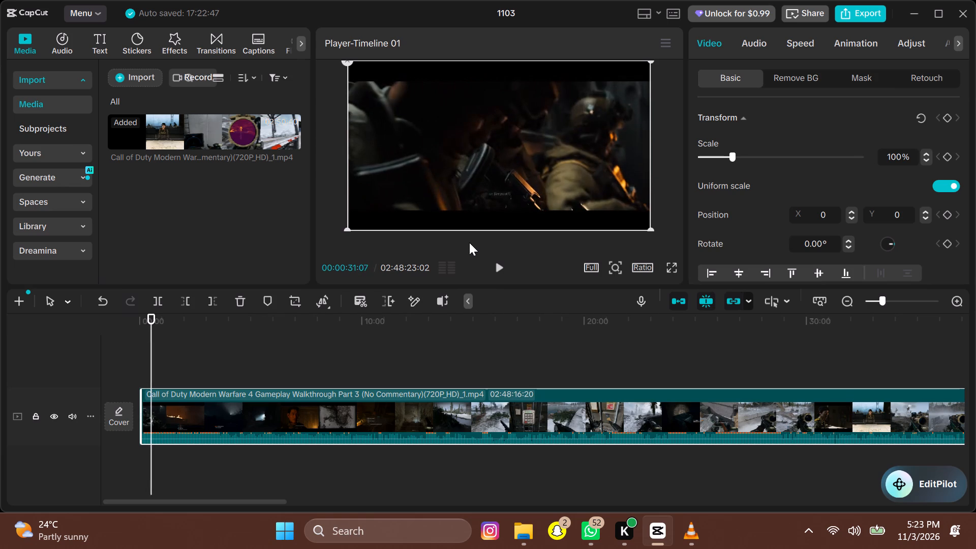
{"action": "key", "text": "Left"}
{"action": "key", "text": "Left"}
{"action": "key", "text": "Left"}
{"action": "key", "text": "Left"}
{"action": "key", "text": "Left"}
{"action": "key", "text": "Left"}
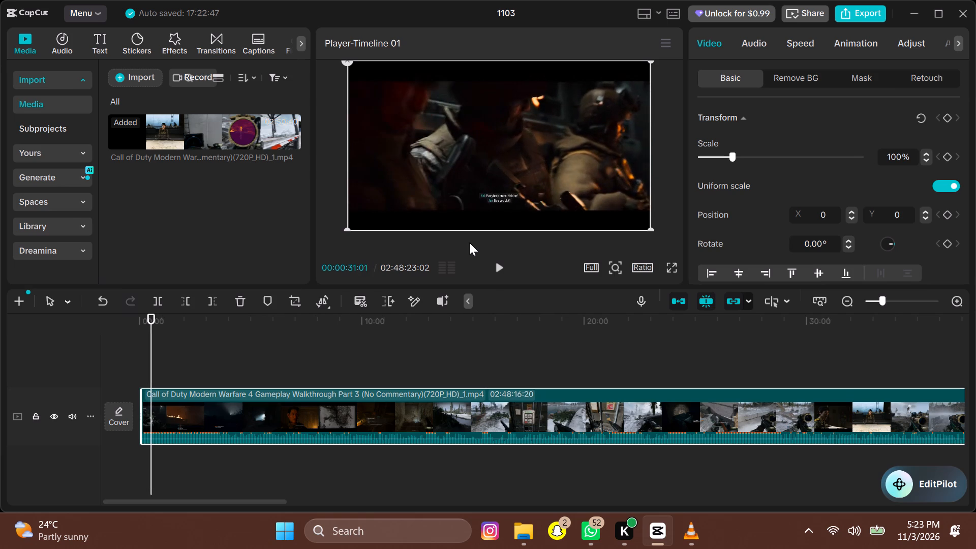
{"action": "key", "text": "space"}
{"action": "key", "text": "space"}
{"action": "key", "text": "space"}
{"action": "key", "text": "space"}
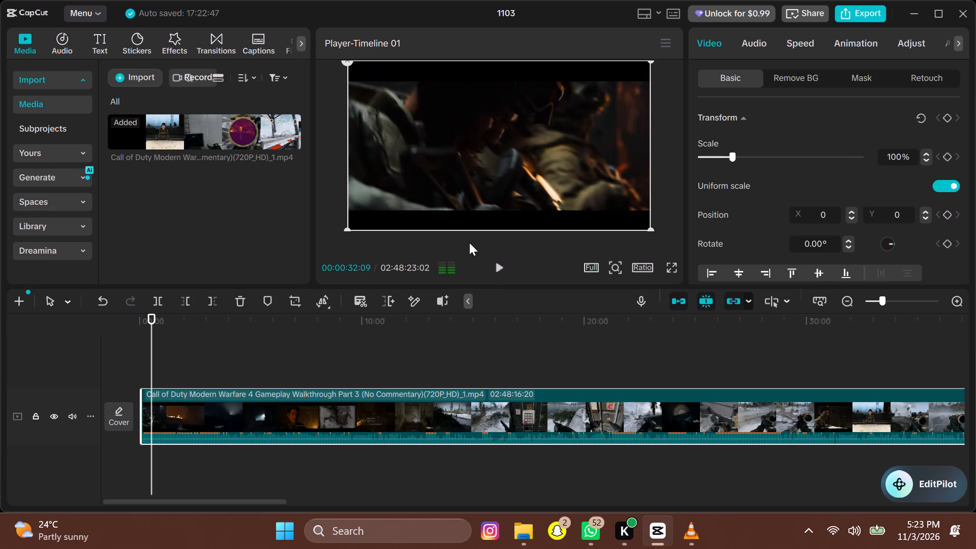
{"action": "left_click", "coordinate": [149, 344]}
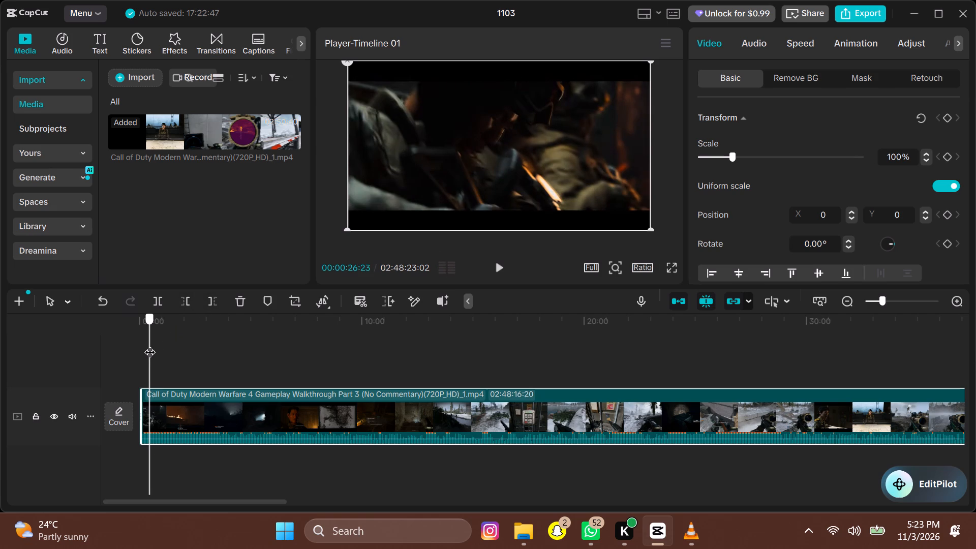
{"action": "key", "text": "space"}
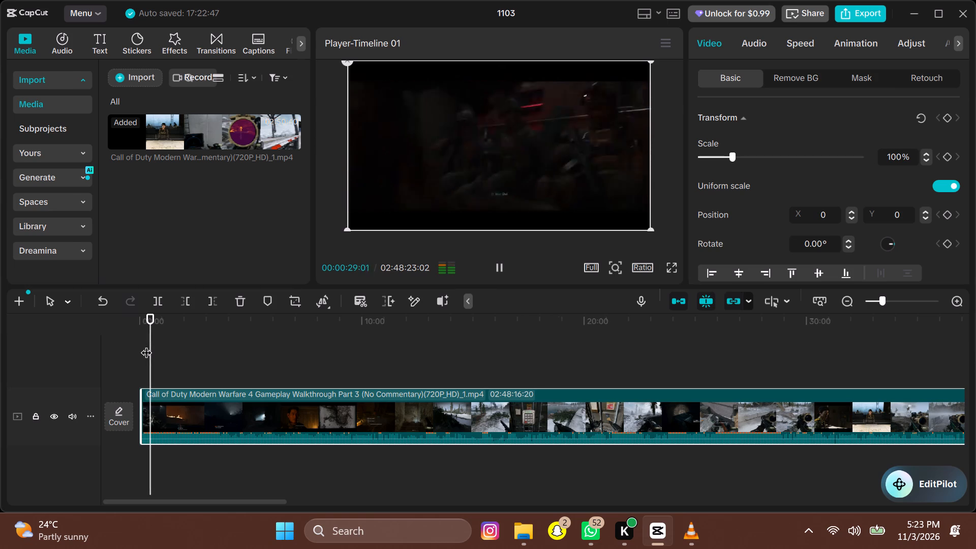
{"action": "key", "text": "space"}
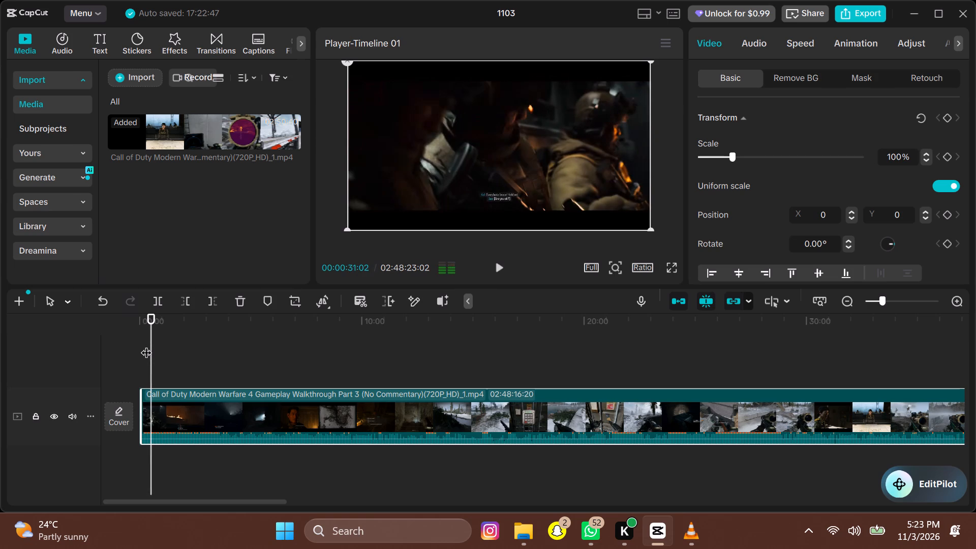
{"action": "key", "text": "space"}
{"action": "key", "text": "space"}
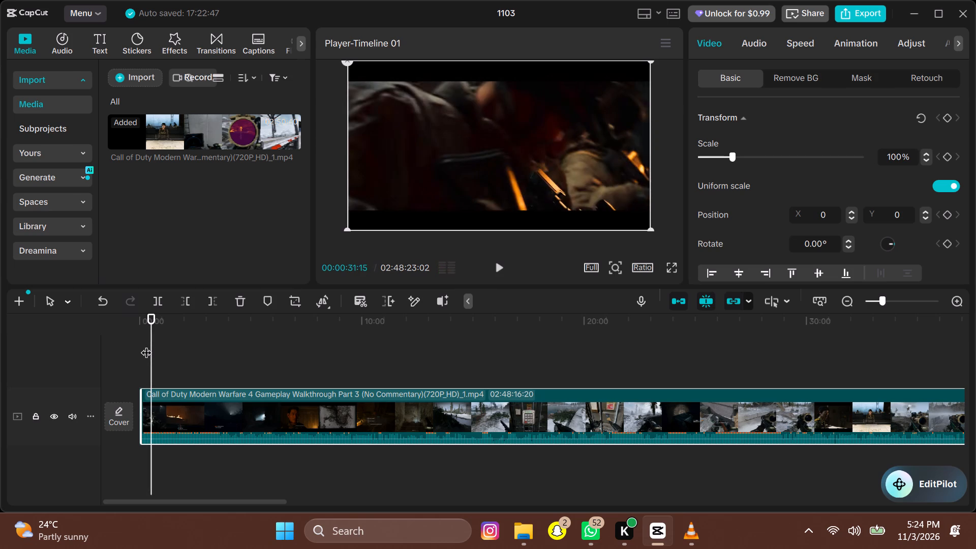
{"action": "key", "text": "space"}
{"action": "key", "text": "space"}
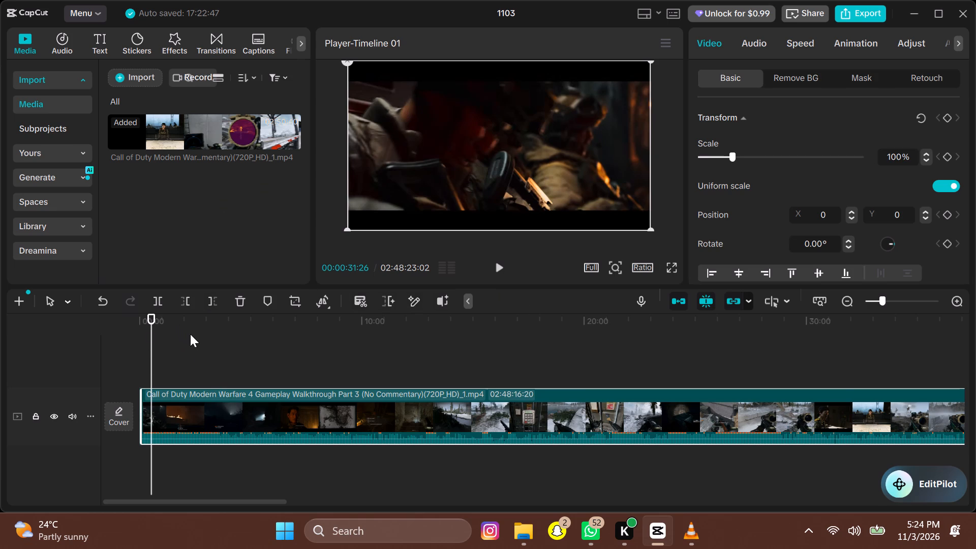
Play through the gunfire in the transport and split the clip at 00:00:44:03, on the helmeted soldier's close-up before the black screen.
{"action": "key", "text": "space"}
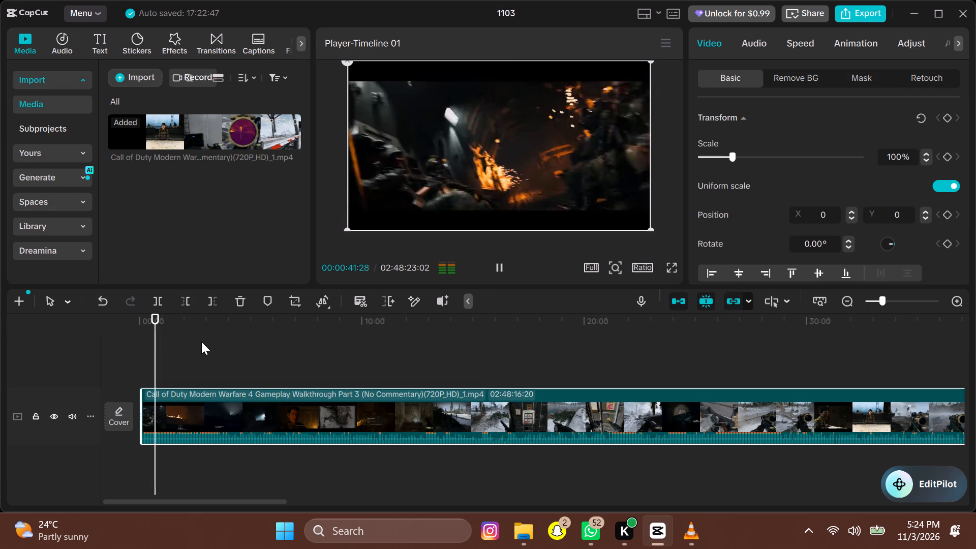
{"action": "key", "text": "space"}
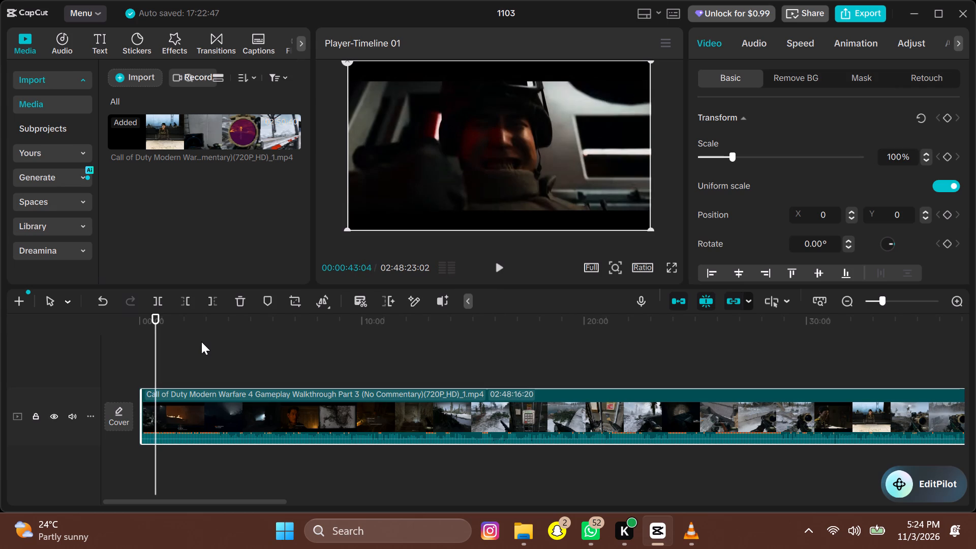
{"action": "key", "text": "space"}
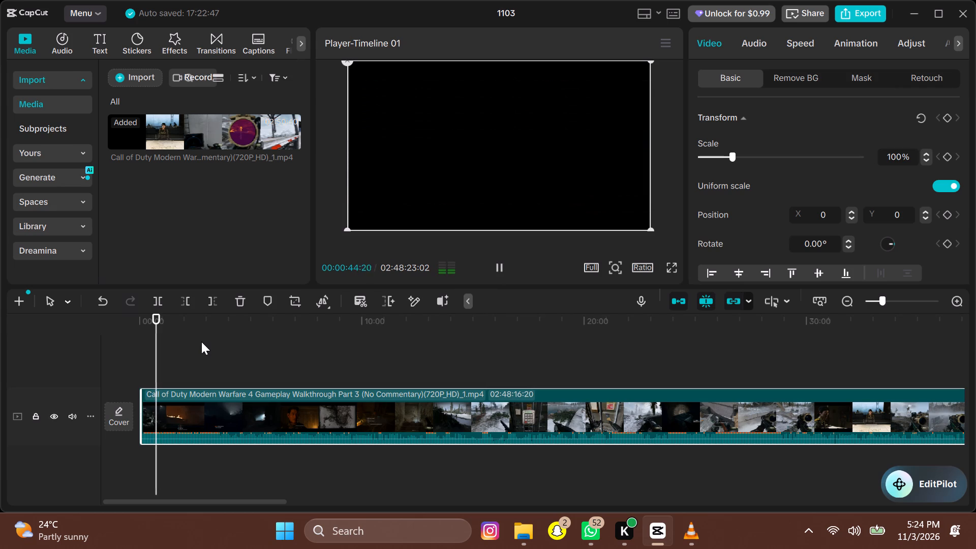
{"action": "key", "text": "space"}
{"action": "key", "text": "Left"}
{"action": "key", "text": "Left"}
{"action": "key", "text": "Left"}
{"action": "key", "text": "Left"}
{"action": "key", "text": "Left"}
{"action": "key", "text": "Left"}
{"action": "key", "text": "Left"}
{"action": "key", "text": "Left"}
{"action": "key", "text": "Left"}
{"action": "key", "text": "Left"}
{"action": "key", "text": "Left"}
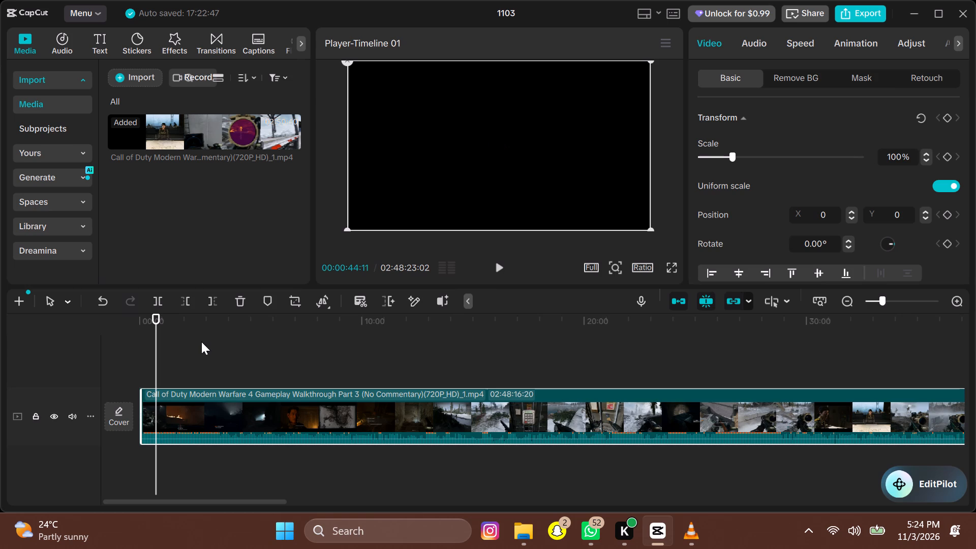
{"action": "key", "text": "Left"}
{"action": "key", "text": "Left"}
{"action": "key", "text": "Left"}
{"action": "key", "text": "Left"}
{"action": "key", "text": "Left"}
{"action": "key", "text": "Left"}
{"action": "key", "text": "Left"}
{"action": "key", "text": "Left"}
{"action": "key", "text": "Left"}
{"action": "key", "text": "Left"}
{"action": "key", "text": "Left"}
{"action": "key", "text": "Right"}
{"action": "key", "text": "Right"}
{"action": "key", "text": "Right"}
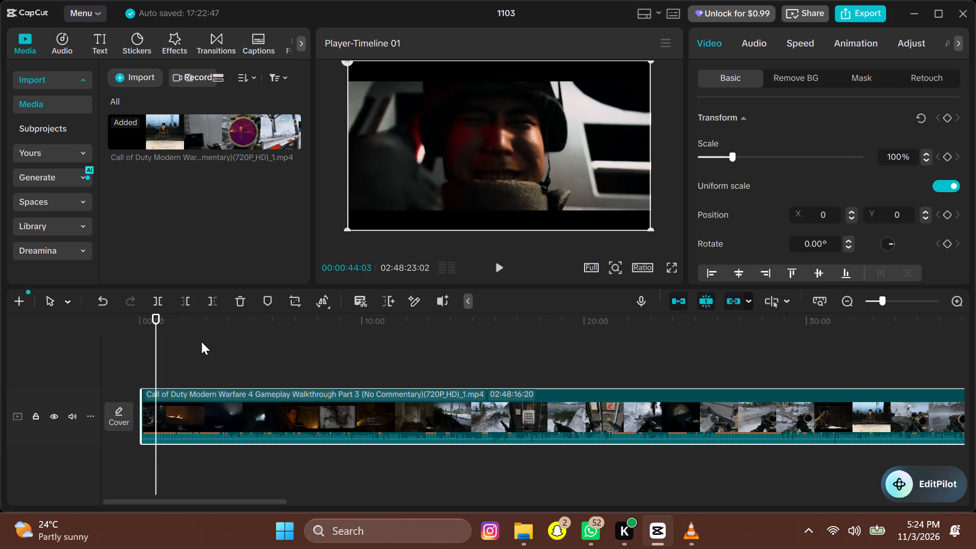
{"action": "key", "text": "Right"}
{"action": "key", "text": "Right"}
{"action": "key", "text": "Left"}
{"action": "key", "text": "Left"}
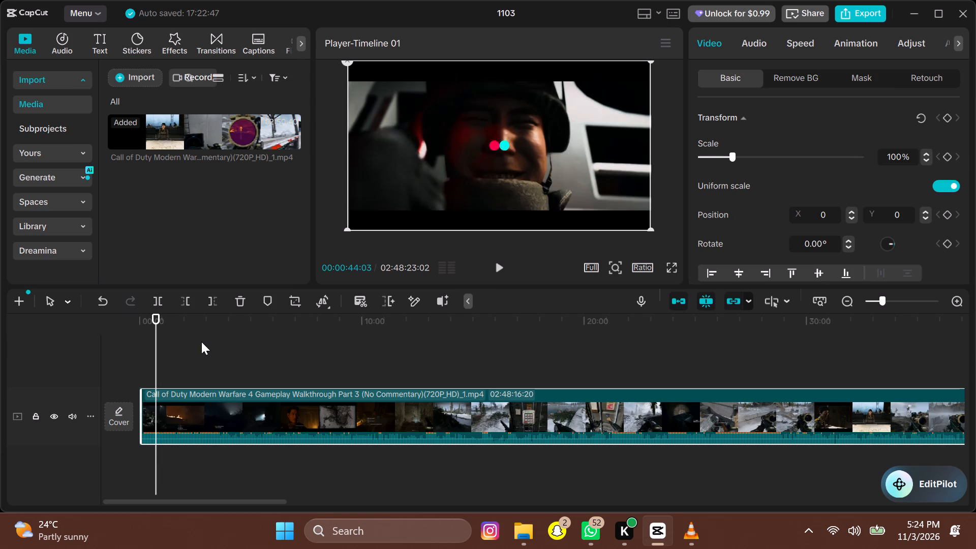
{"action": "left_click", "coordinate": [162, 300]}
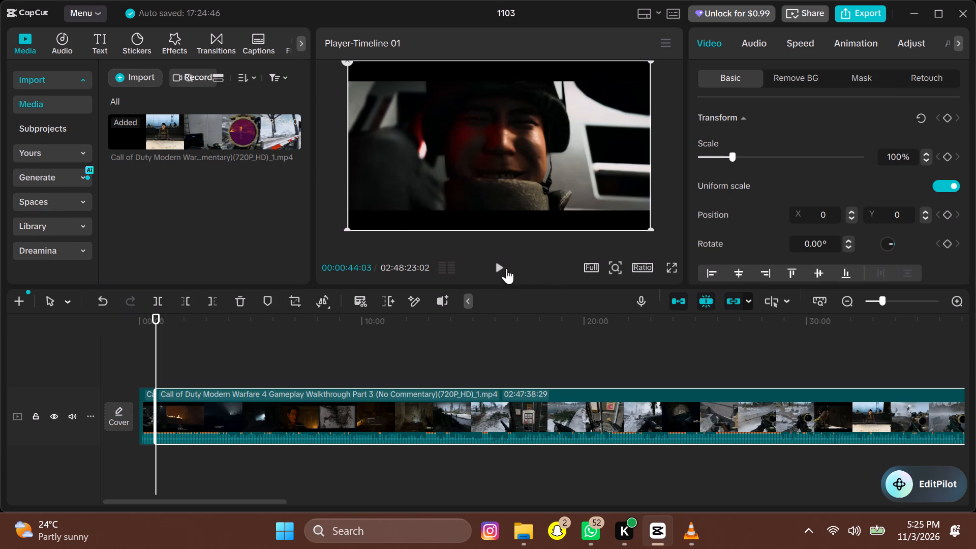
Trim the black screen off the start of the clip after the split, cutting everything before 00:00:45:26, just ahead of the burning night shot.
{"action": "key", "text": "space"}
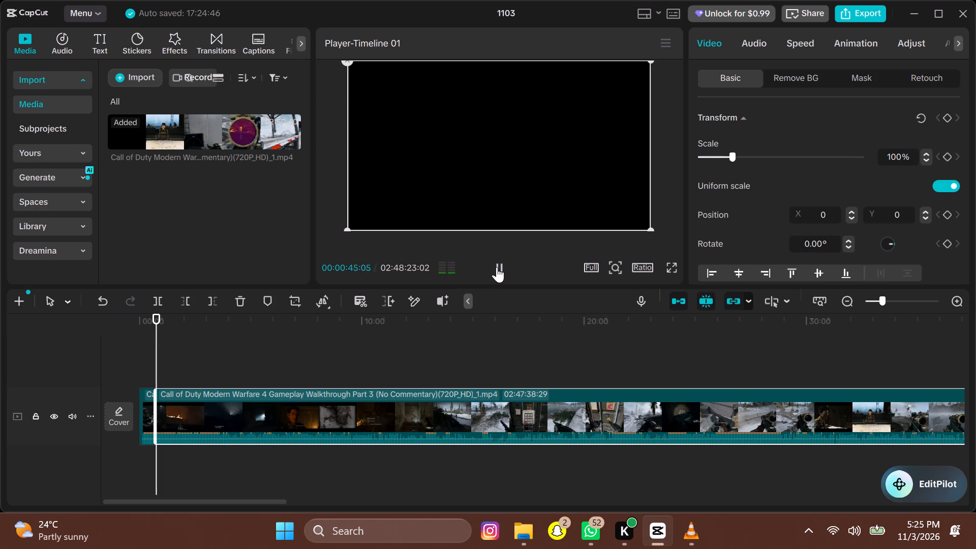
{"action": "key", "text": "space"}
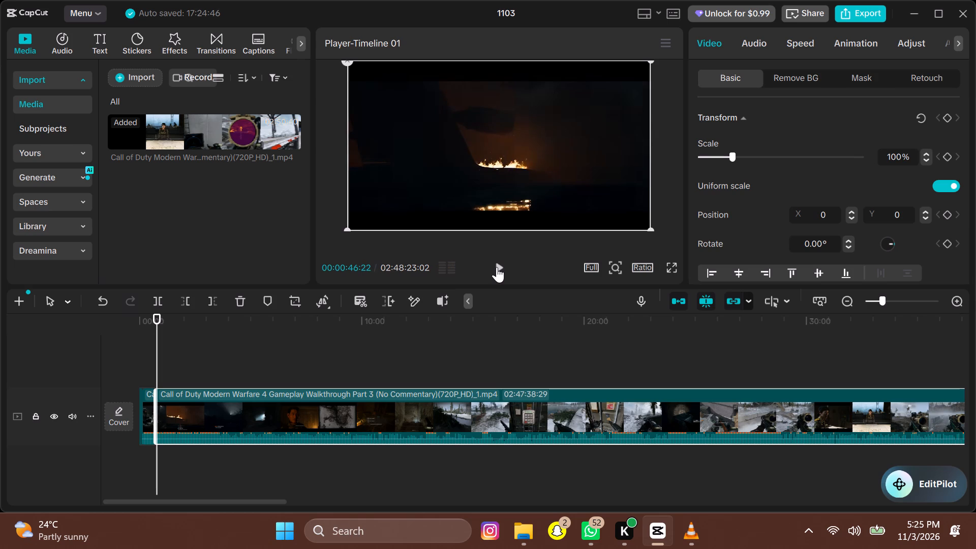
{"action": "key", "text": "Left"}
{"action": "key", "text": "Left"}
{"action": "key", "text": "Left"}
{"action": "key", "text": "Left"}
{"action": "key", "text": "Left"}
{"action": "key", "text": "Left"}
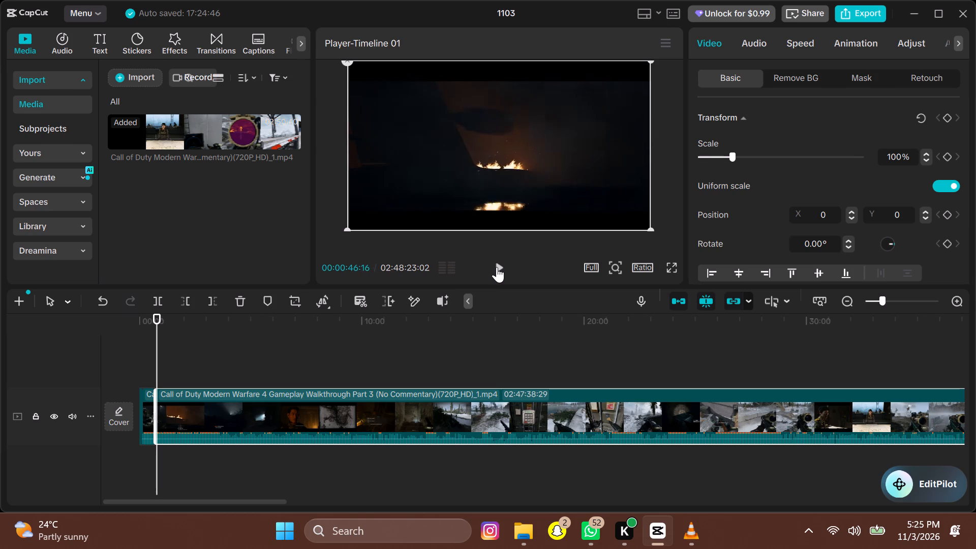
{"action": "key", "text": "Left"}
{"action": "key", "text": "Left"}
{"action": "key", "text": "Left"}
{"action": "key", "text": "Left"}
{"action": "key", "text": "Left"}
{"action": "key", "text": "Left"}
{"action": "key", "text": "Left"}
{"action": "key", "text": "Left"}
{"action": "key", "text": "Left"}
{"action": "key", "text": "Left"}
{"action": "key", "text": "Left"}
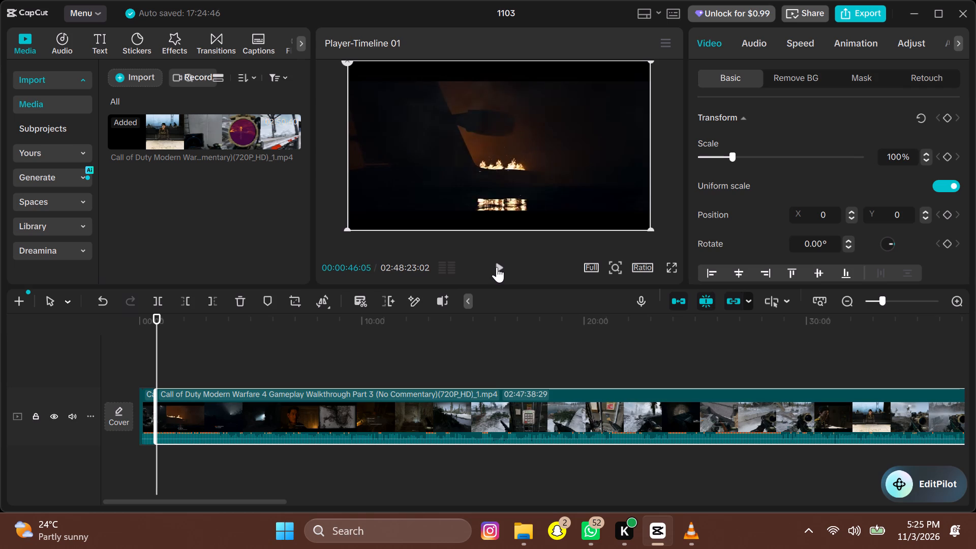
{"action": "key", "text": "Left"}
{"action": "key", "text": "Left"}
{"action": "key", "text": "Left"}
{"action": "key", "text": "Right"}
{"action": "key", "text": "Right"}
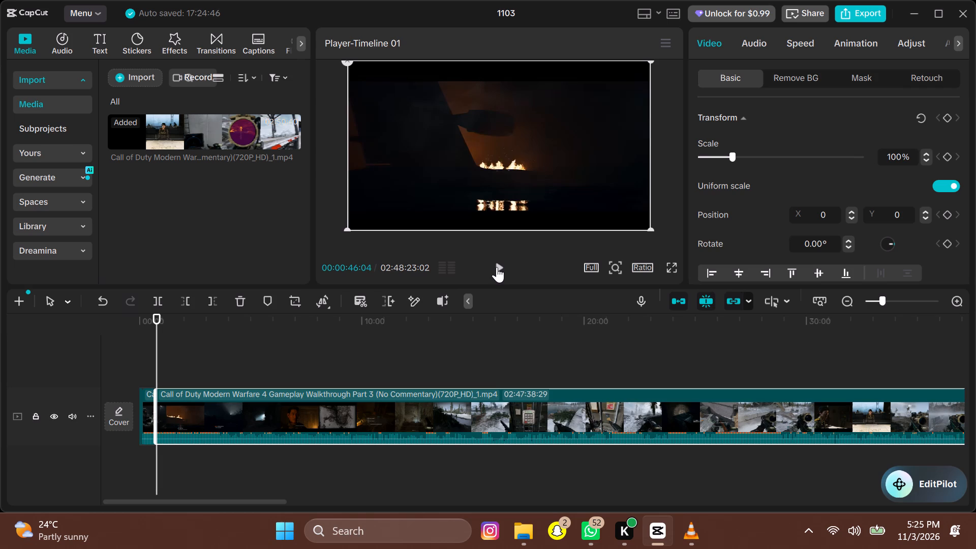
{"action": "key", "text": "Left"}
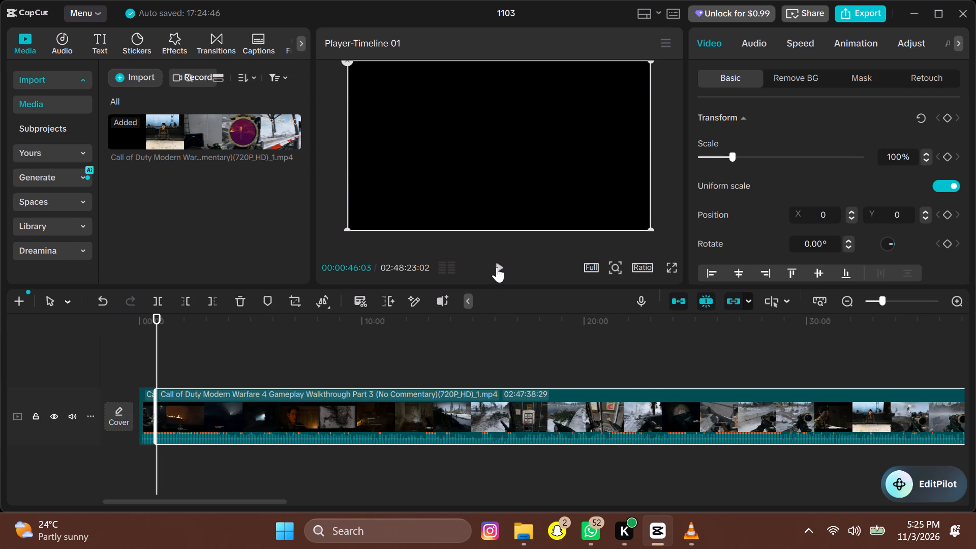
{"action": "key", "text": "Left"}
{"action": "key", "text": "Left"}
{"action": "key", "text": "Left"}
{"action": "key", "text": "Left"}
{"action": "key", "text": "Left"}
{"action": "key", "text": "Left"}
{"action": "key", "text": "Left"}
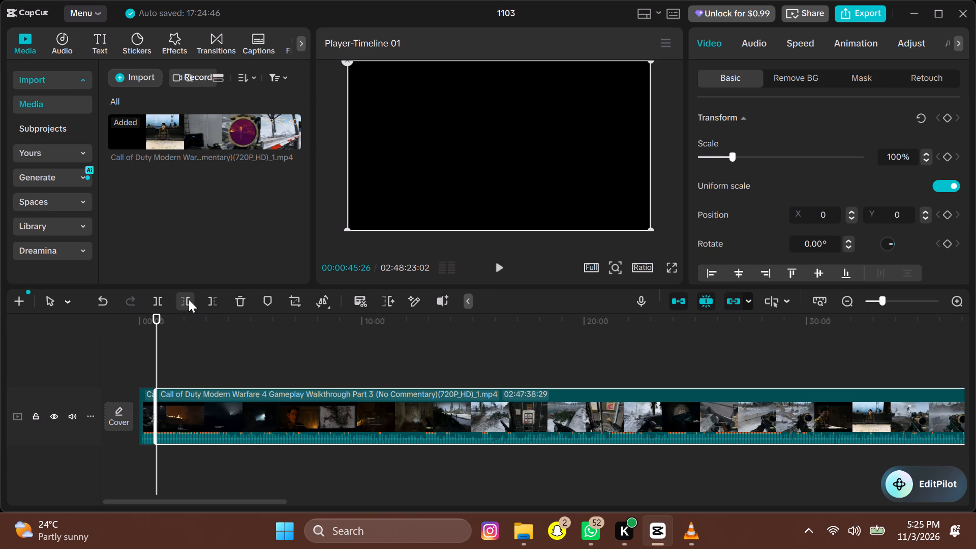
{"action": "left_click", "coordinate": [189, 299]}
Play the opening of the burning night shot and split the clip at 00:00:46:20, as the picture darkens over the flames.
{"action": "key", "text": "space"}
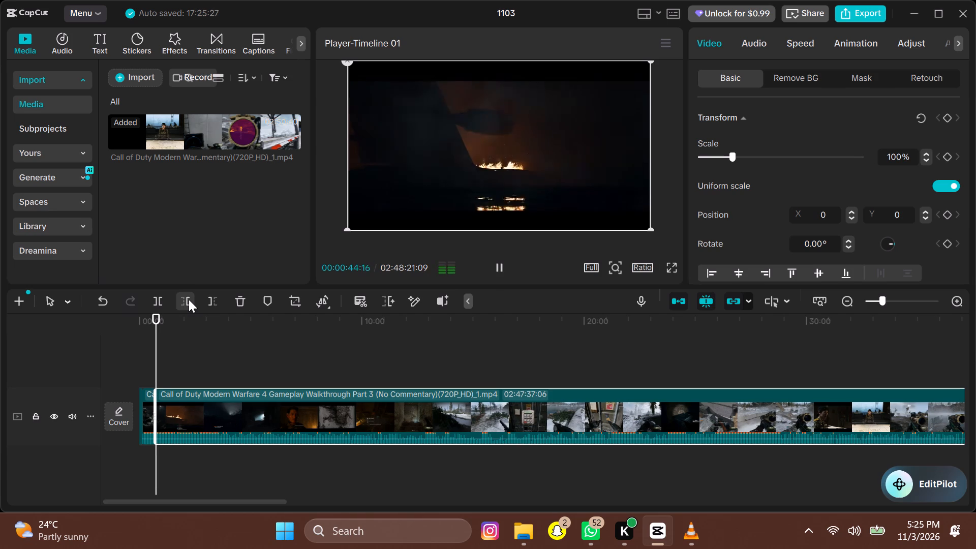
{"action": "key", "text": "space"}
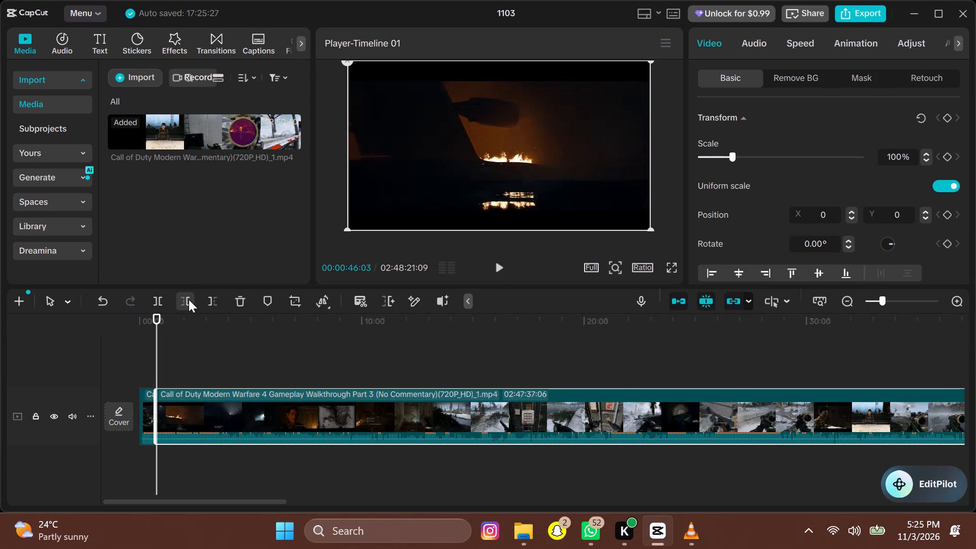
{"action": "key", "text": "space"}
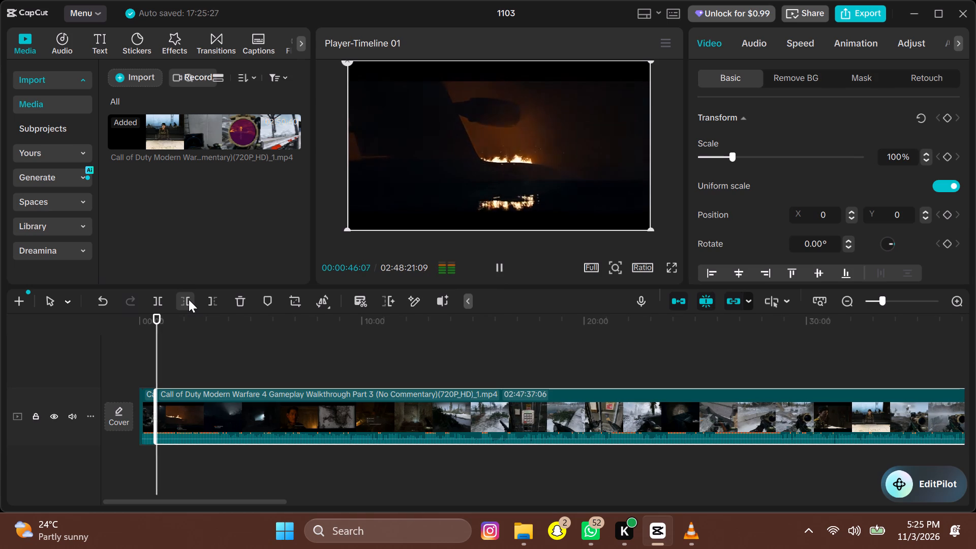
{"action": "key", "text": "space"}
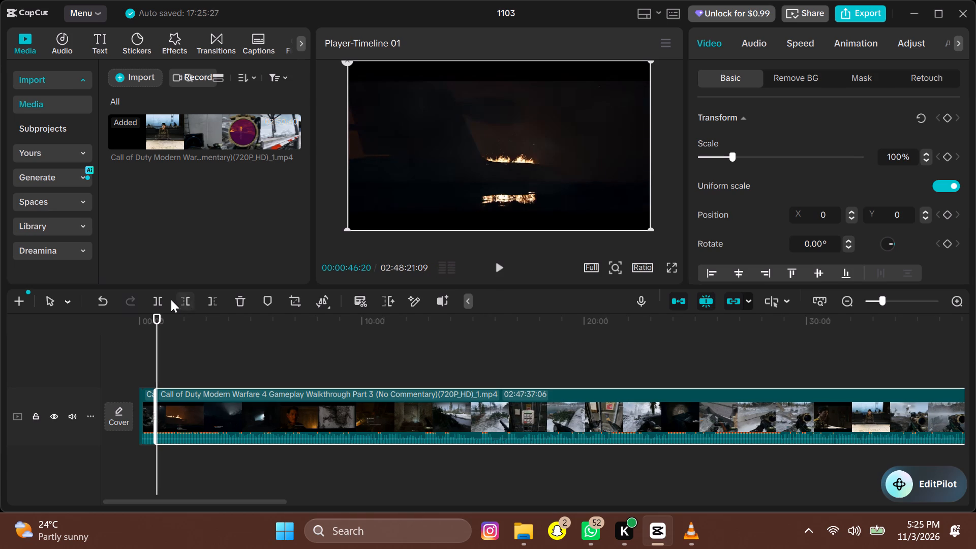
{"action": "left_click", "coordinate": [158, 293]}
Play the burning night scene after the split and examine the subtitled frames between about 00:00:55 and 00:00:57 for the next cut point.
{"action": "key", "text": "space"}
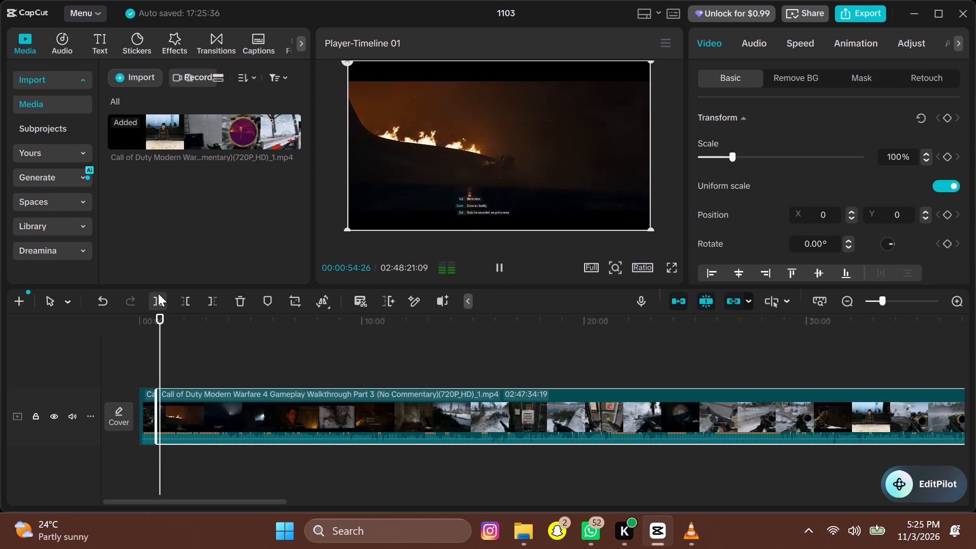
{"action": "key", "text": "space"}
{"action": "key", "text": "space"}
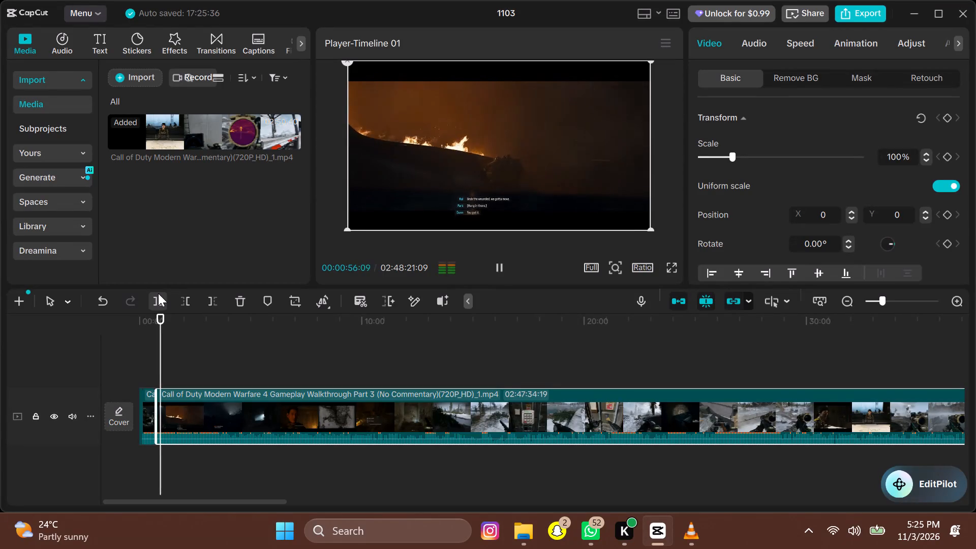
{"action": "key", "text": "space"}
{"action": "key", "text": "Left"}
{"action": "key", "text": "Left"}
{"action": "key", "text": "Left"}
{"action": "key", "text": "Left"}
{"action": "key", "text": "Left"}
{"action": "key", "text": "Left"}
{"action": "key", "text": "Left"}
{"action": "key", "text": "Left"}
{"action": "key", "text": "Left"}
{"action": "key", "text": "Left"}
{"action": "key", "text": "Left"}
{"action": "key", "text": "Left"}
{"action": "key", "text": "Left"}
{"action": "key", "text": "Left"}
{"action": "key", "text": "Left"}
{"action": "key", "text": "Left"}
{"action": "key", "text": "Left"}
{"action": "key", "text": "Left"}
{"action": "key", "text": "Left"}
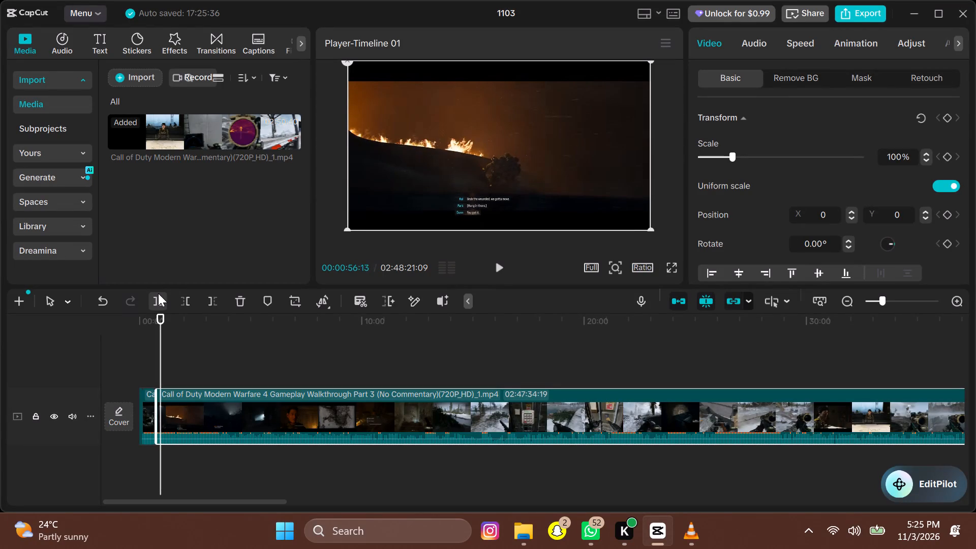
{"action": "key", "text": "Left"}
{"action": "key", "text": "Left"}
{"action": "key", "text": "Left"}
{"action": "key", "text": "Left"}
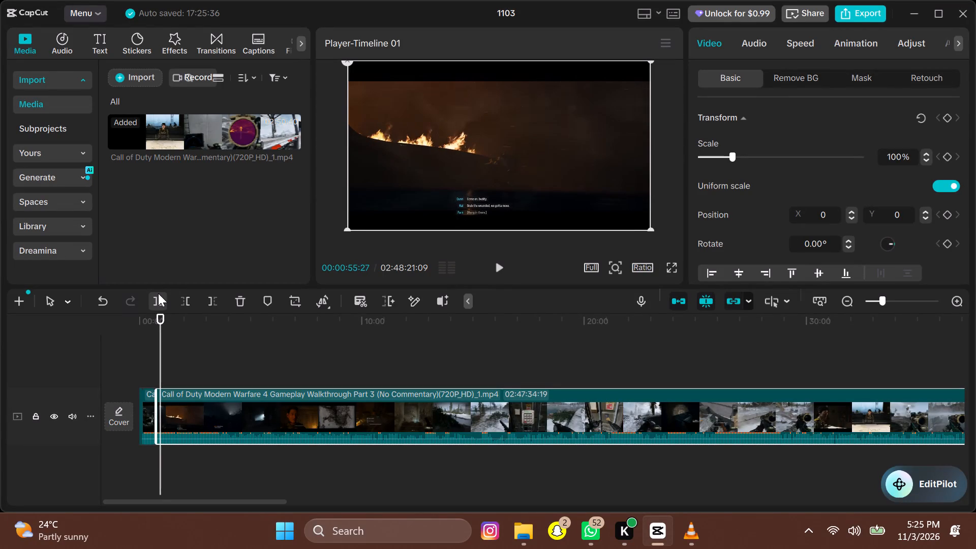
{"action": "key", "text": "space"}
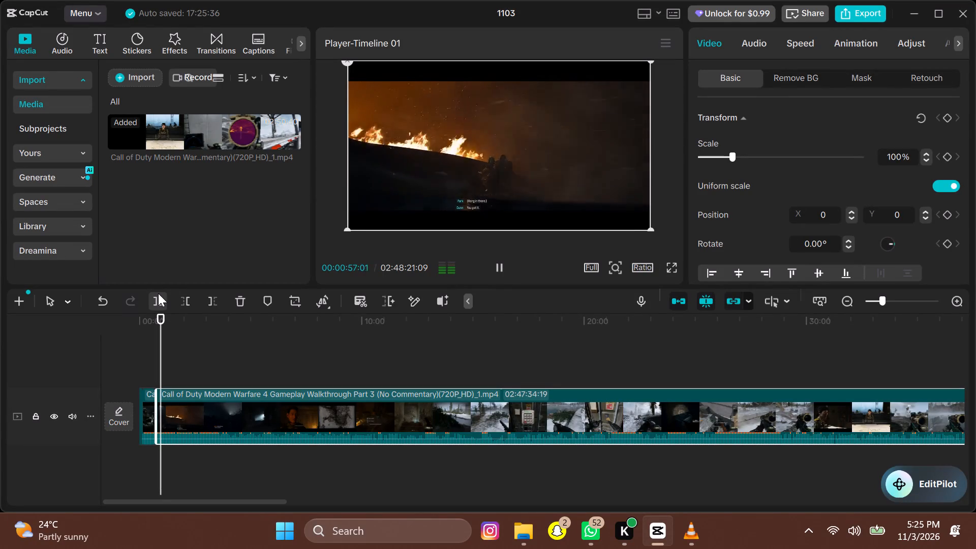
{"action": "key", "text": "space"}
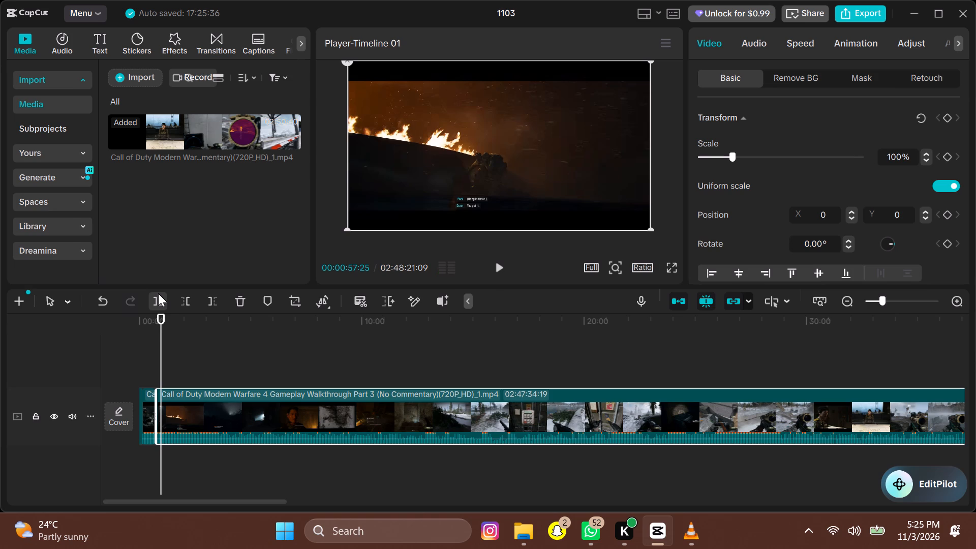
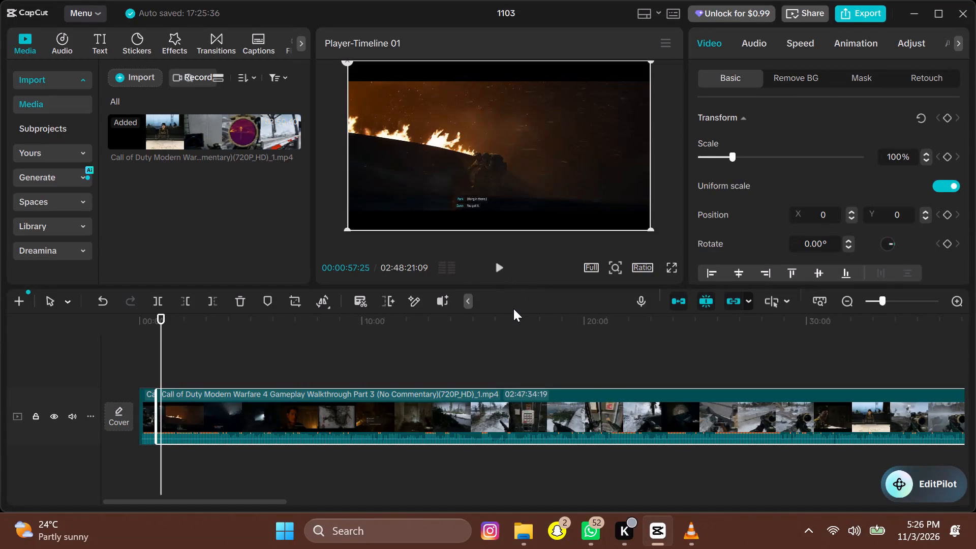
Play the subtitled burning night footage and examine it frame by frame between about 00:00:53:04 and 00:00:54:04 for the next cut point.
{"action": "key", "text": "space"}
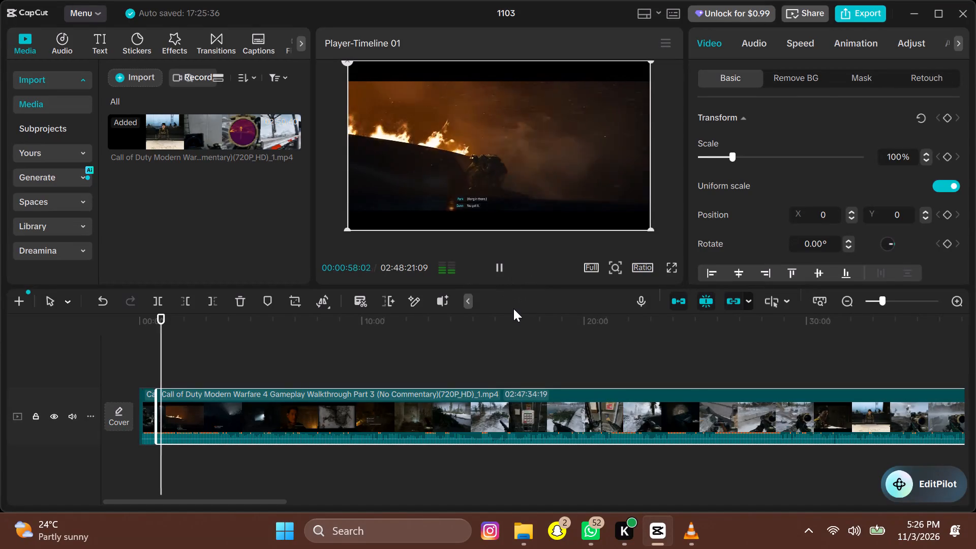
{"action": "key", "text": "space"}
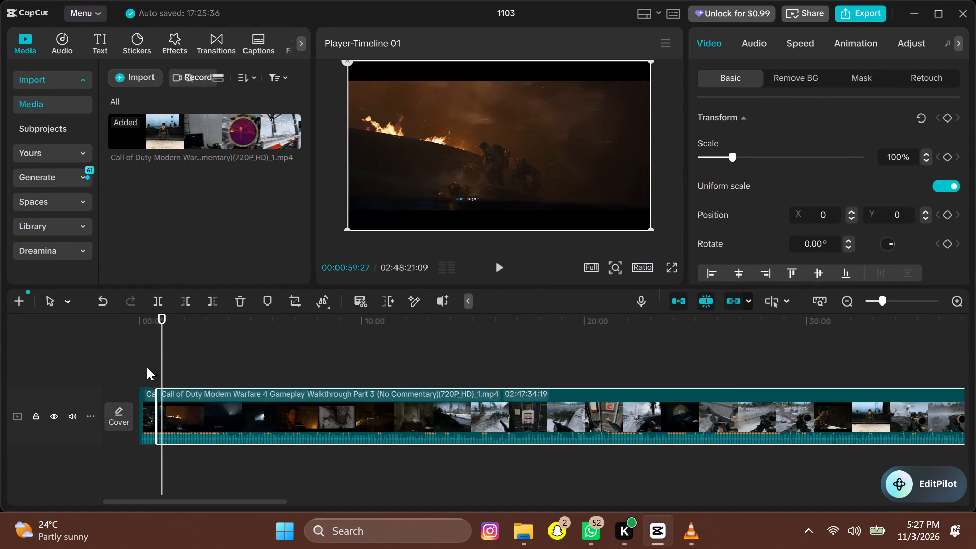
{"action": "left_click", "coordinate": [161, 355]}
{"action": "key", "text": "space"}
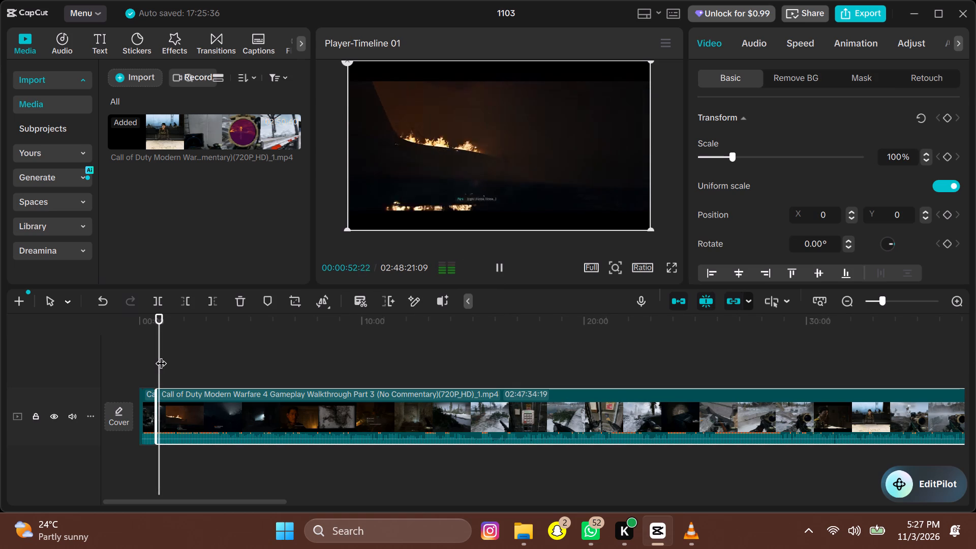
{"action": "key", "text": "space"}
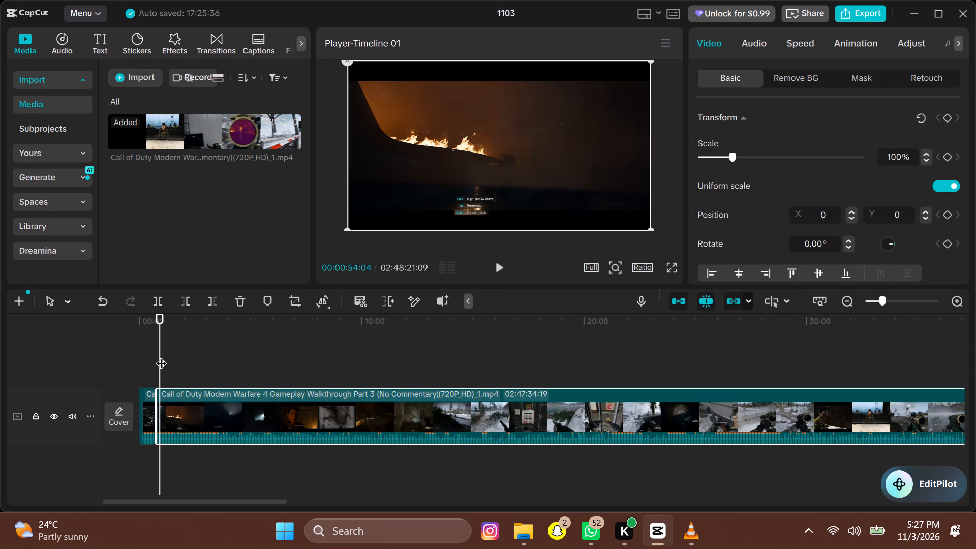
{"action": "key", "text": "Left"}
{"action": "key", "text": "Left"}
{"action": "key", "text": "Left"}
{"action": "key", "text": "Left"}
{"action": "key", "text": "Left"}
{"action": "key", "text": "Left"}
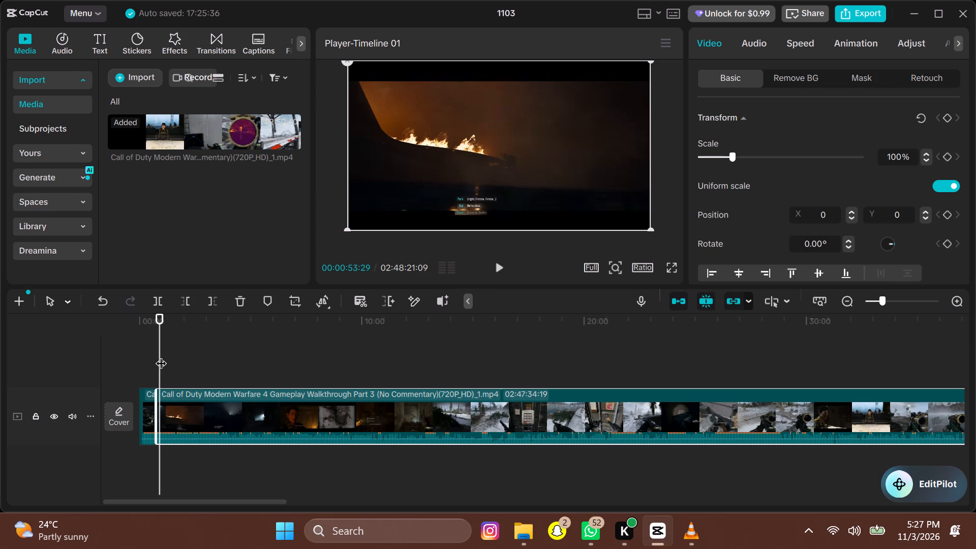
{"action": "key", "text": "Left"}
{"action": "key", "text": "Left"}
{"action": "key", "text": "Left"}
{"action": "key", "text": "Left"}
{"action": "key", "text": "Left"}
{"action": "key", "text": "Left"}
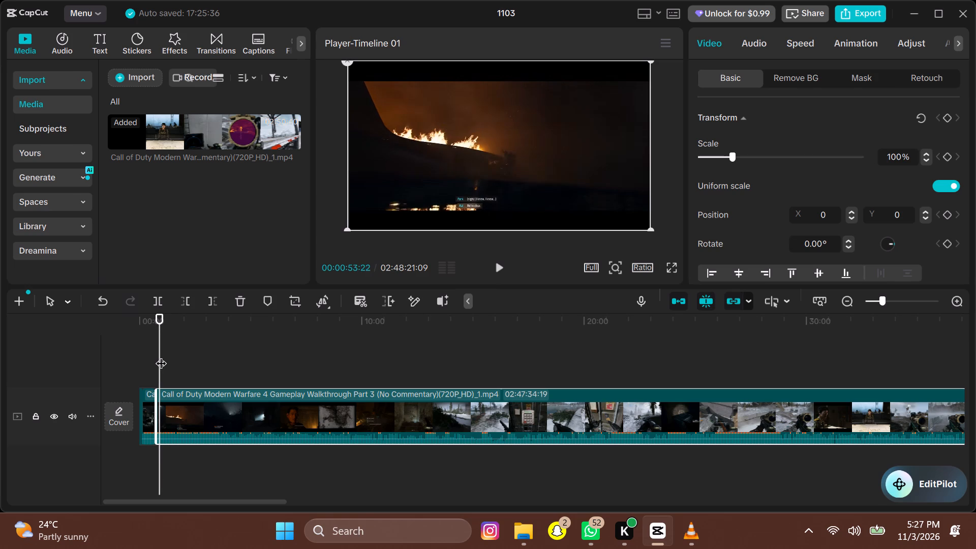
{"action": "key", "text": "Left"}
{"action": "key", "text": "Left"}
{"action": "key", "text": "Left"}
{"action": "key", "text": "Left"}
{"action": "key", "text": "Left"}
{"action": "key", "text": "Left"}
{"action": "key", "text": "Left"}
{"action": "key", "text": "Left"}
{"action": "key", "text": "Left"}
{"action": "key", "text": "Left"}
{"action": "key", "text": "Left"}
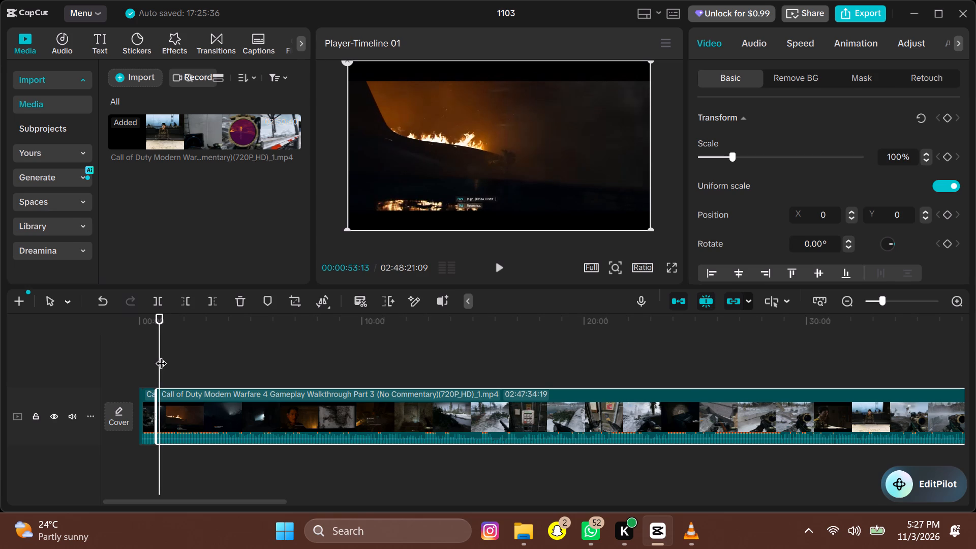
{"action": "key", "text": "Left"}
{"action": "key", "text": "Left"}
{"action": "key", "text": "Left"}
{"action": "key", "text": "Left"}
{"action": "key", "text": "Left"}
{"action": "key", "text": "Left"}
{"action": "key", "text": "Left"}
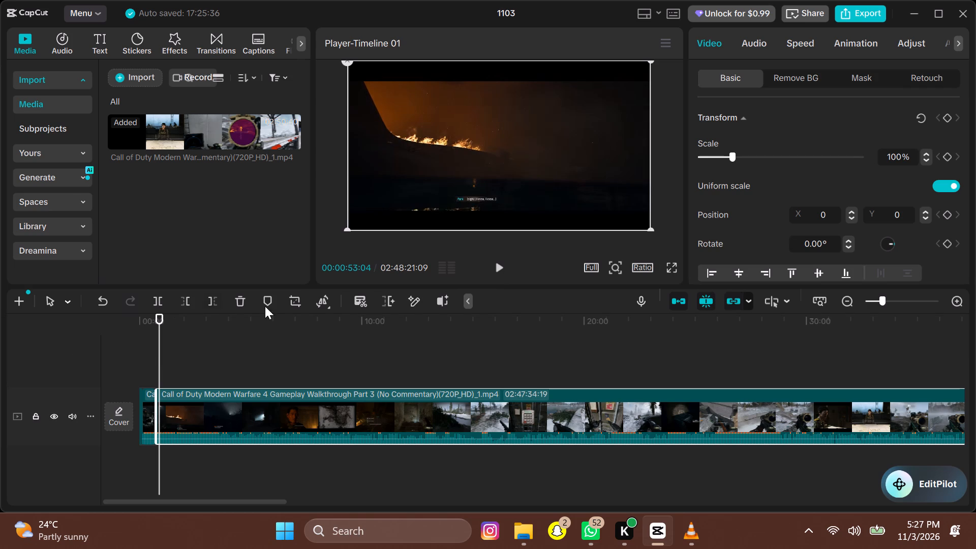
Replay the burning night shot from just before the last split and examine the frames from about 00:00:54:01 back to 00:00:52:29.
{"action": "left_click_drag", "start_coordinate": [158, 348], "coordinate": [149, 351]}
{"action": "key", "text": "space"}
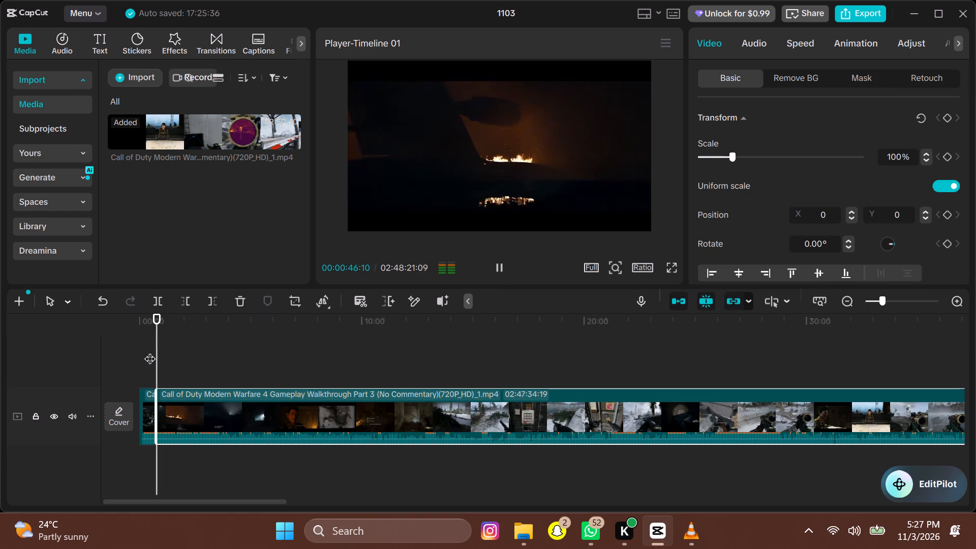
{"action": "key", "text": "space"}
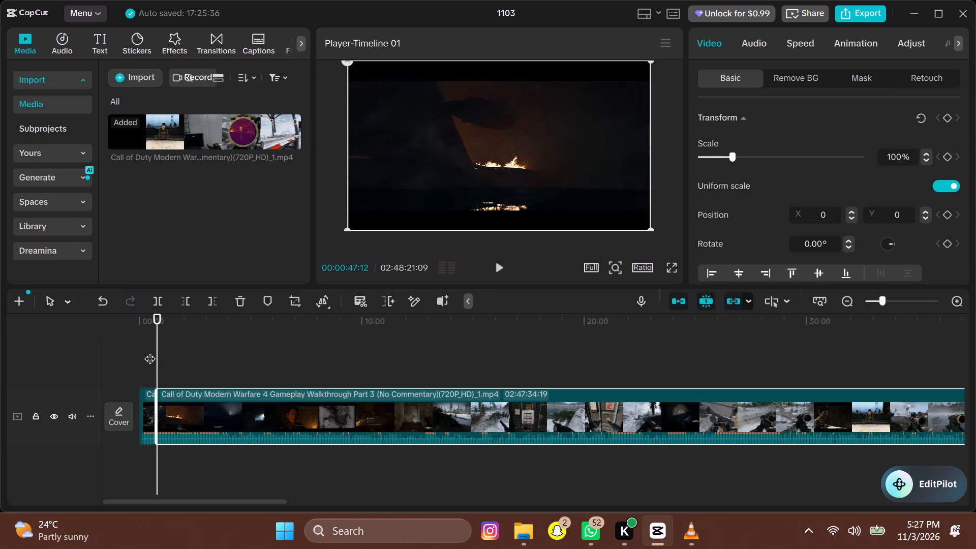
{"action": "key", "text": "space"}
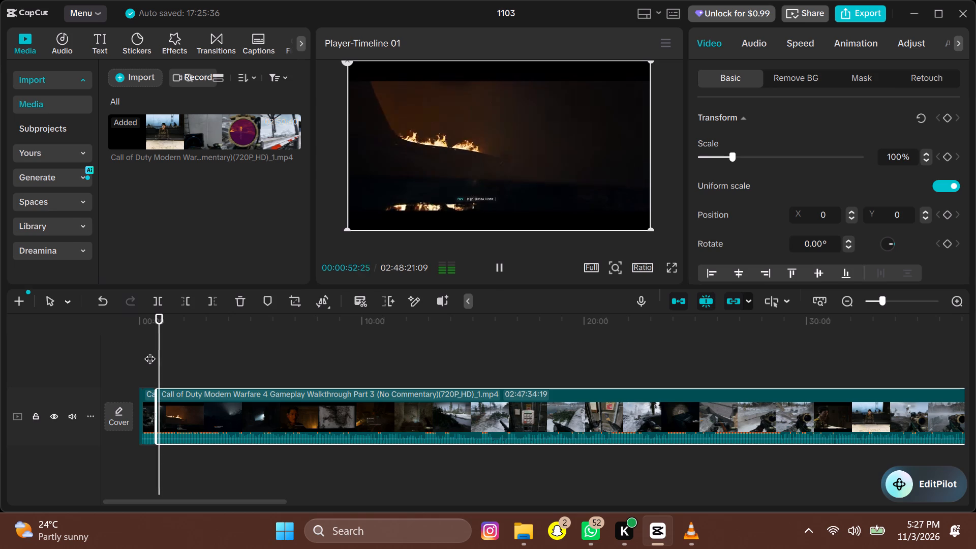
{"action": "key", "text": "space"}
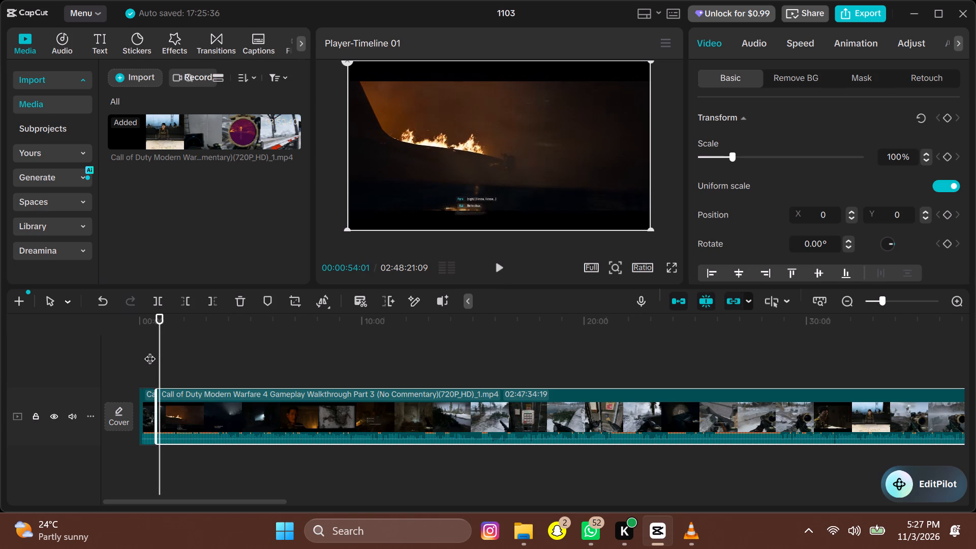
{"action": "key", "text": "Left"}
{"action": "key", "text": "Left"}
{"action": "key", "text": "Left"}
{"action": "key", "text": "Left"}
{"action": "key", "text": "Left"}
{"action": "key", "text": "Left"}
{"action": "key", "text": "Left"}
{"action": "key", "text": "Left"}
{"action": "key", "text": "Left"}
{"action": "key", "text": "Left"}
{"action": "key", "text": "Left"}
{"action": "key", "text": "Left"}
{"action": "key", "text": "Left"}
{"action": "key", "text": "Left"}
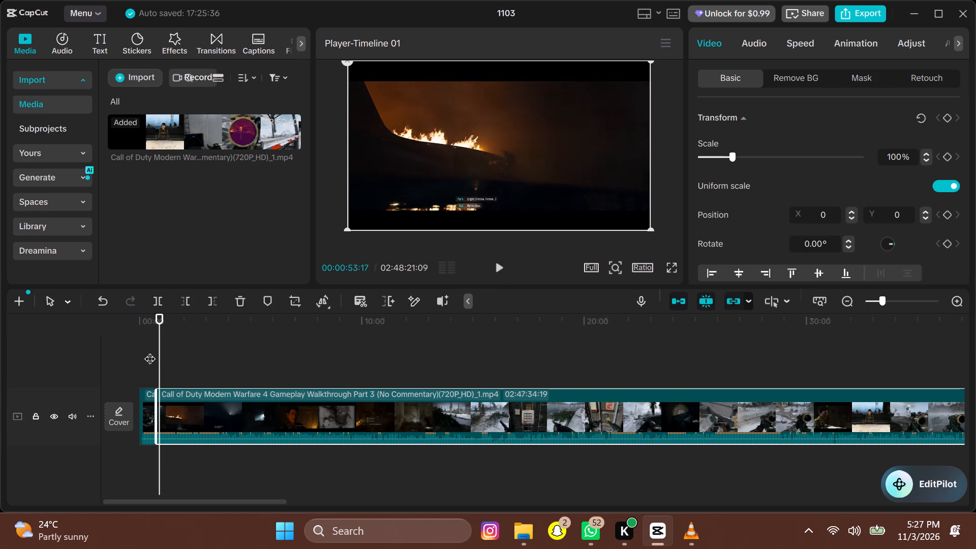
{"action": "key", "text": "Left"}
{"action": "key", "text": "Left"}
{"action": "key", "text": "Left"}
{"action": "key", "text": "Left"}
{"action": "key", "text": "Left"}
{"action": "key", "text": "Left"}
{"action": "key", "text": "Left"}
{"action": "key", "text": "Left"}
{"action": "key", "text": "Left"}
{"action": "key", "text": "Left"}
{"action": "key", "text": "Left"}
{"action": "key", "text": "Left"}
{"action": "key", "text": "Left"}
{"action": "key", "text": "Left"}
{"action": "key", "text": "Left"}
{"action": "key", "text": "Left"}
{"action": "key", "text": "Left"}
{"action": "key", "text": "Left"}
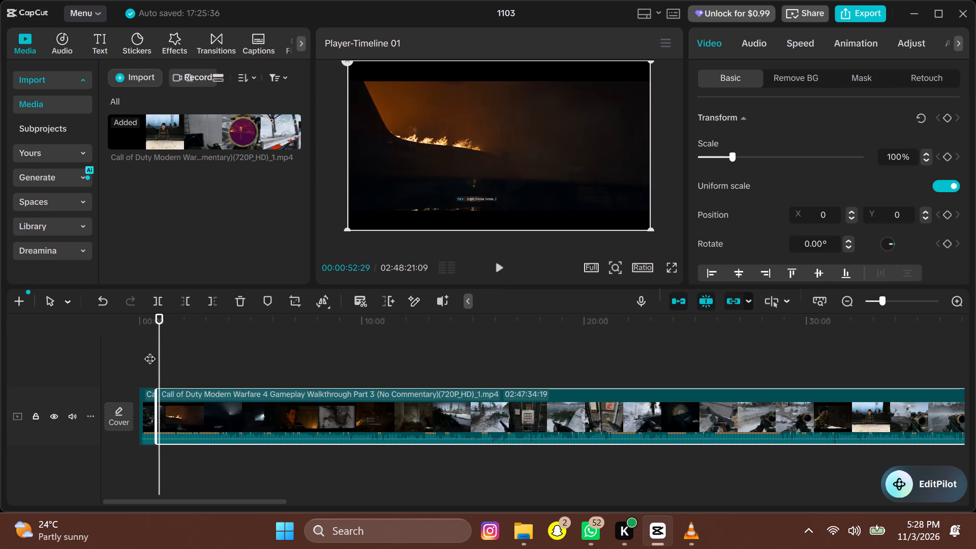
Replay the first subtitled line and examine the frames between about 00:00:53:28 and 00:00:53:09 where the second line starts.
{"action": "key", "text": "space"}
{"action": "key", "text": "space"}
{"action": "key", "text": "Left"}
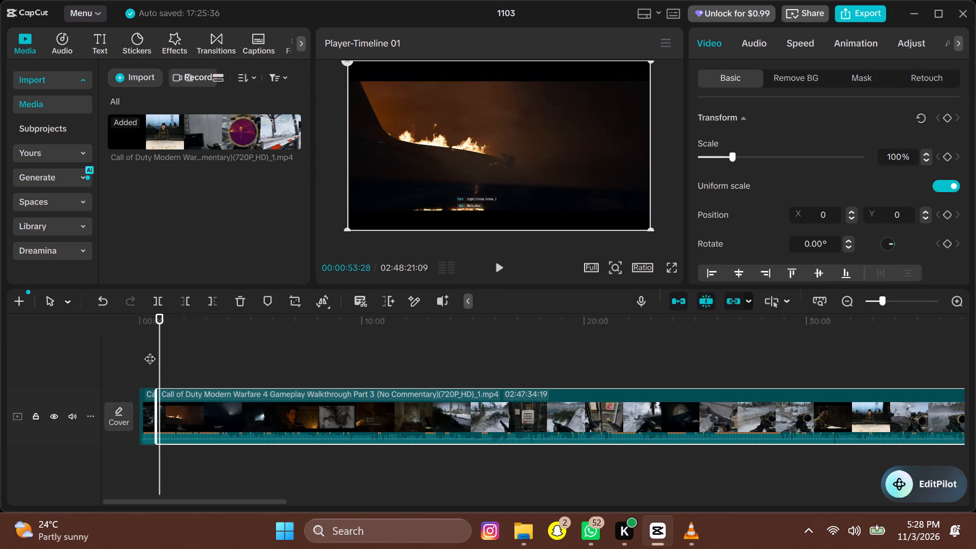
{"action": "key", "text": "Left"}
{"action": "key", "text": "Left"}
{"action": "key", "text": "Left"}
{"action": "key", "text": "Left"}
{"action": "key", "text": "Left"}
{"action": "key", "text": "Left"}
{"action": "key", "text": "Left"}
{"action": "key", "text": "Left"}
{"action": "key", "text": "Left"}
{"action": "key", "text": "Left"}
{"action": "key", "text": "Left"}
{"action": "key", "text": "Left"}
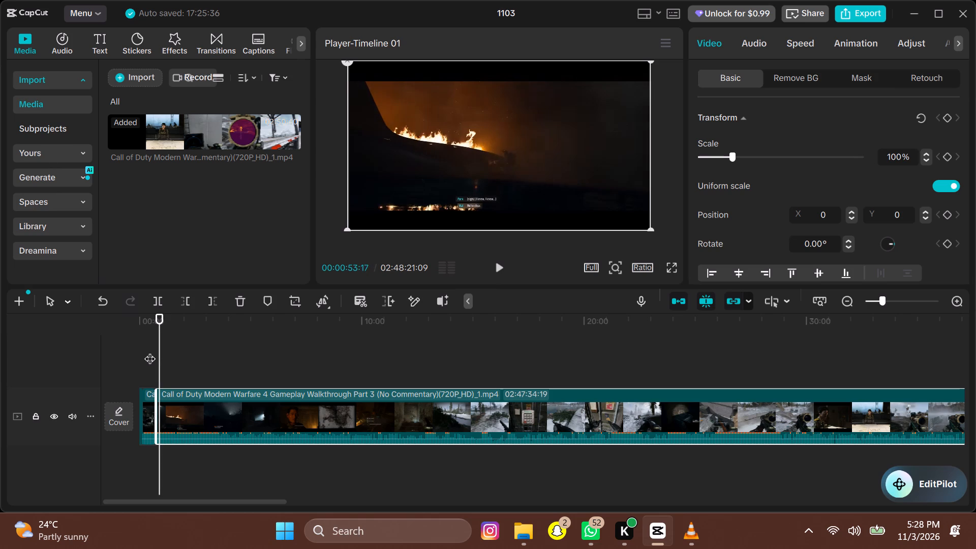
{"action": "key", "text": "Left"}
{"action": "key", "text": "Left"}
{"action": "key", "text": "Left"}
{"action": "key", "text": "Left"}
{"action": "key", "text": "Left"}
{"action": "key", "text": "Left"}
{"action": "key", "text": "Left"}
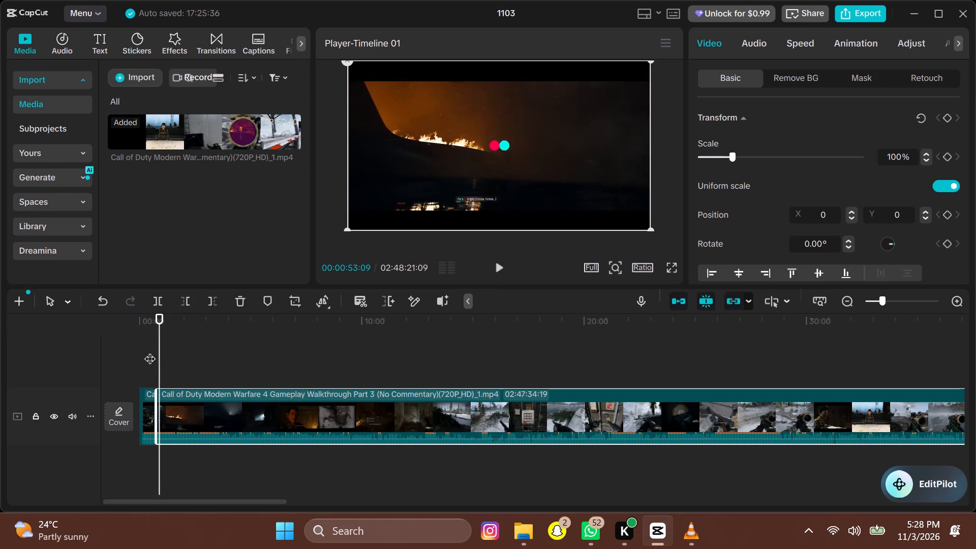
{"action": "key", "text": "Right"}
{"action": "key", "text": "Right"}
Return to the split at 00:00:46:20 and examine the frames around it, up to 00:00:47:01.
{"action": "key", "text": "Up"}
{"action": "key", "text": "Left"}
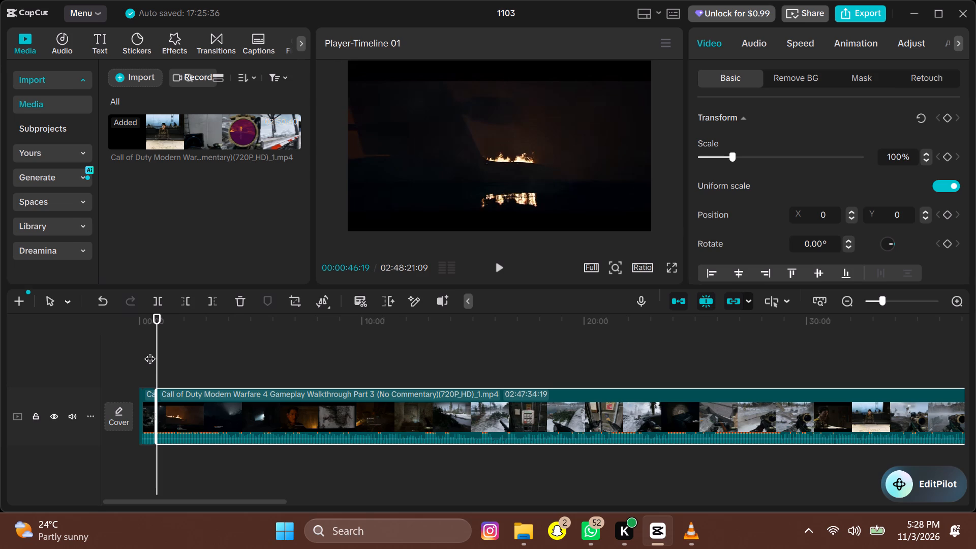
{"action": "key", "text": "Left"}
{"action": "key", "text": "Left"}
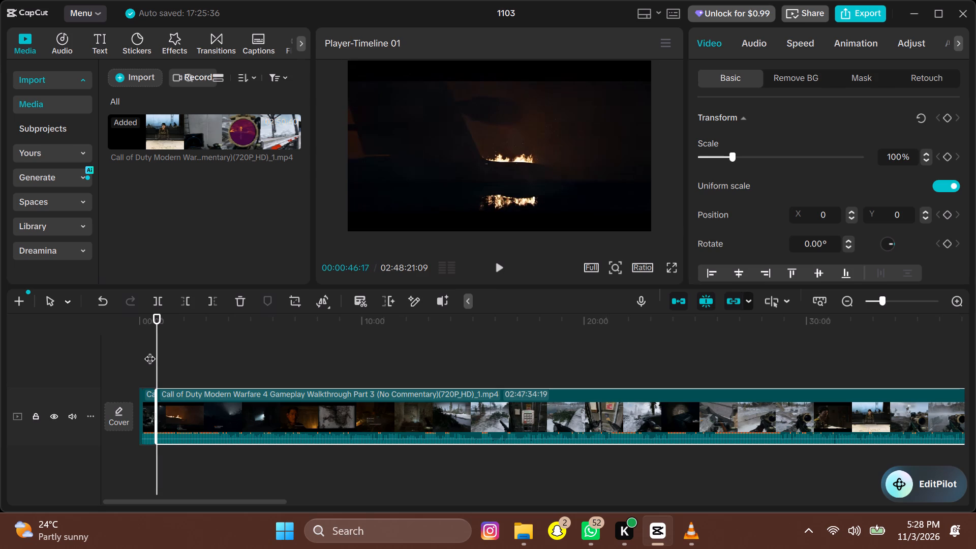
{"action": "key", "text": "Left"}
{"action": "key", "text": "Right"}
{"action": "key", "text": "Right"}
{"action": "key", "text": "Right"}
{"action": "key", "text": "Right"}
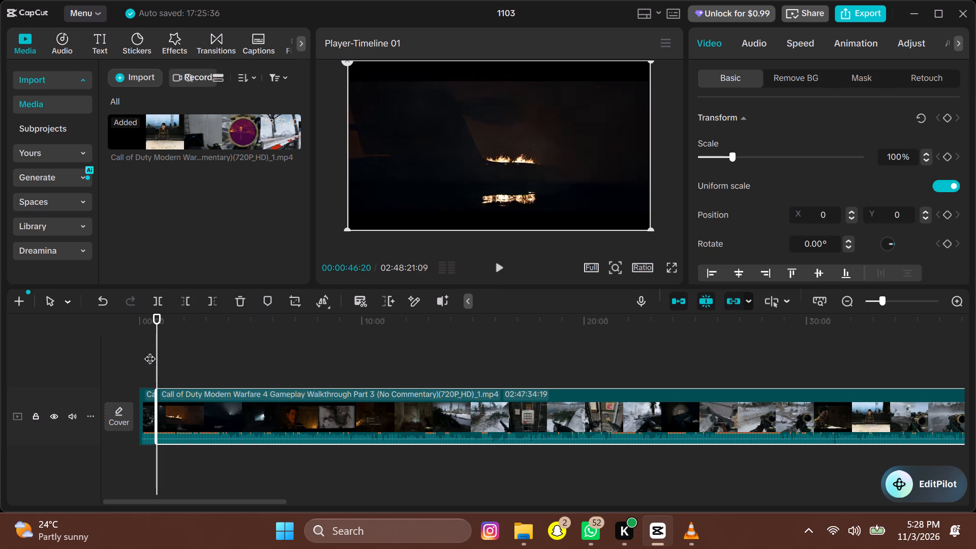
{"action": "key", "text": "Right"}
{"action": "key", "text": "Right"}
{"action": "key", "text": "Right"}
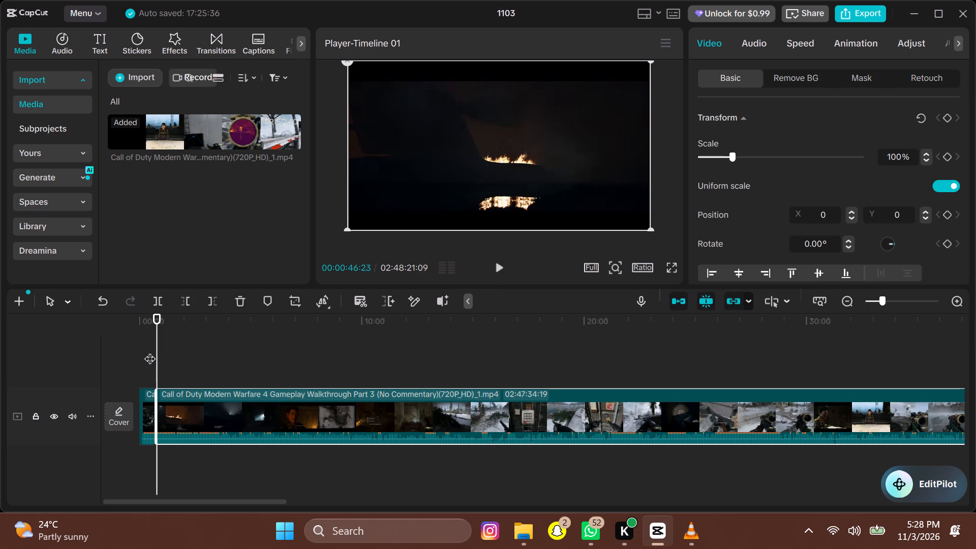
{"action": "key", "text": "Right"}
{"action": "key", "text": "Right"}
{"action": "key", "text": "Right"}
{"action": "key", "text": "Right"}
{"action": "key", "text": "Right"}
{"action": "key", "text": "Right"}
{"action": "key", "text": "Right"}
{"action": "key", "text": "Right"}
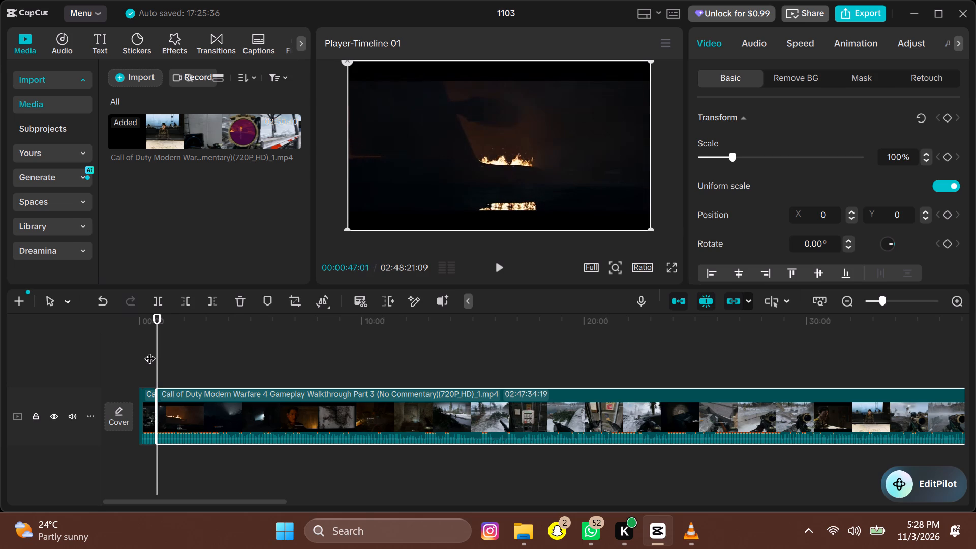
Trim the start of the burning night clip after the split, cutting everything before 00:00:53:09, just ahead of the second subtitle line.
{"action": "key", "text": "space"}
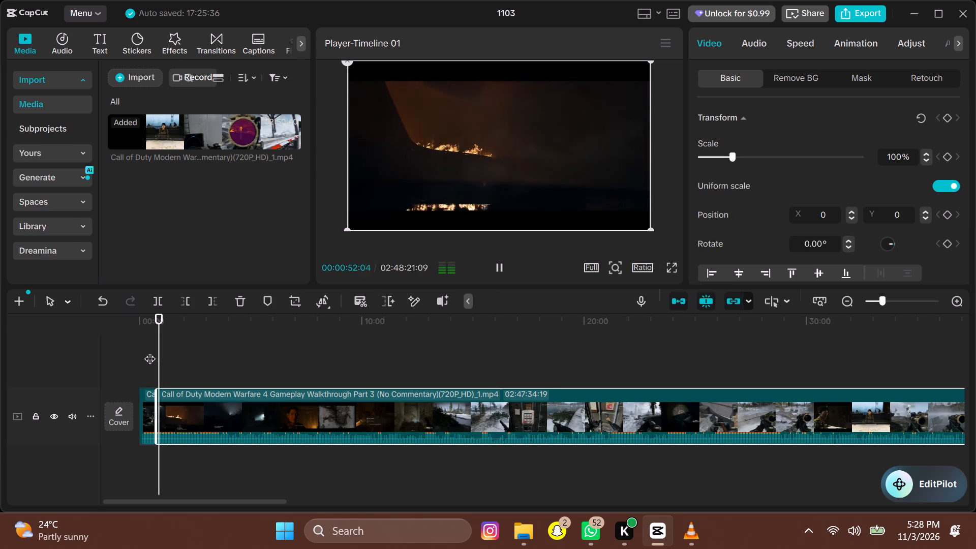
{"action": "key", "text": "space"}
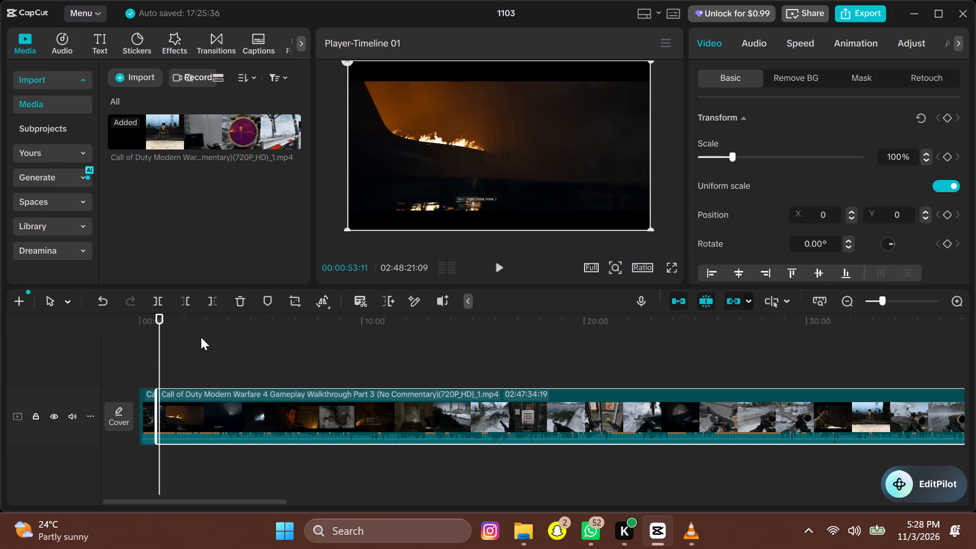
{"action": "key", "text": "space"}
{"action": "key", "text": "space"}
{"action": "key", "text": "Left"}
{"action": "key", "text": "Left"}
{"action": "key", "text": "Left"}
{"action": "key", "text": "Left"}
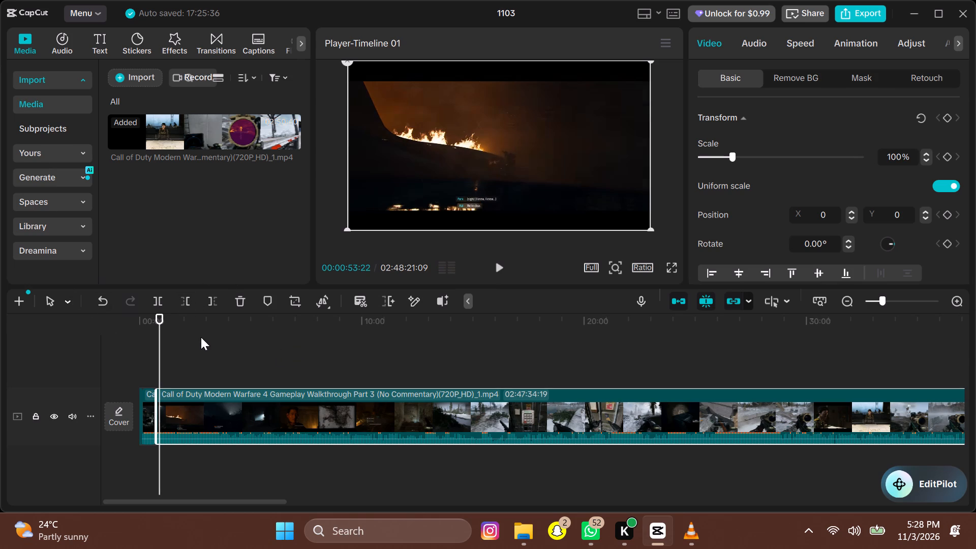
{"action": "key", "text": "Left"}
{"action": "key", "text": "Left"}
{"action": "key", "text": "Left"}
{"action": "key", "text": "Left"}
{"action": "key", "text": "Left"}
{"action": "key", "text": "Left"}
{"action": "key", "text": "Left"}
{"action": "key", "text": "Left"}
{"action": "key", "text": "Left"}
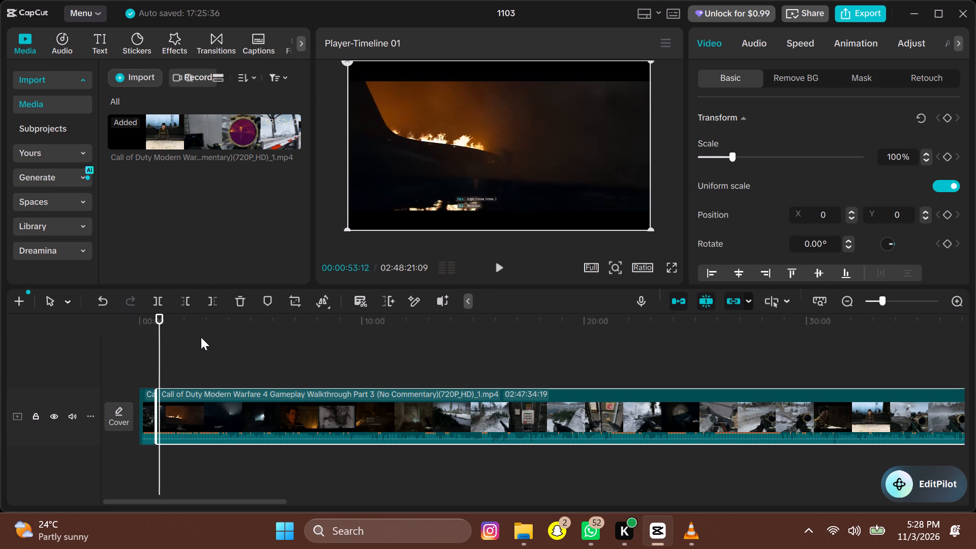
{"action": "key", "text": "Left"}
{"action": "key", "text": "Left"}
{"action": "key", "text": "Left"}
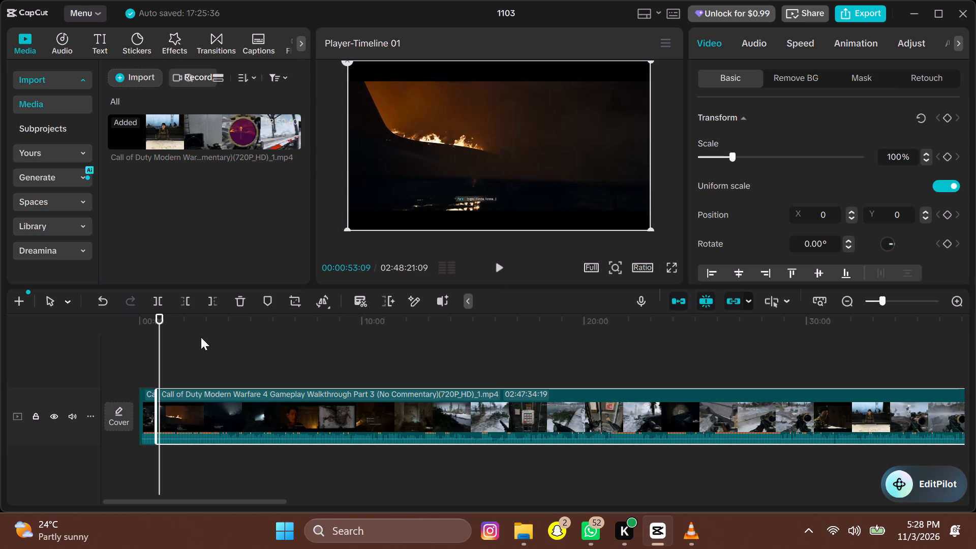
{"action": "left_click", "coordinate": [190, 295]}
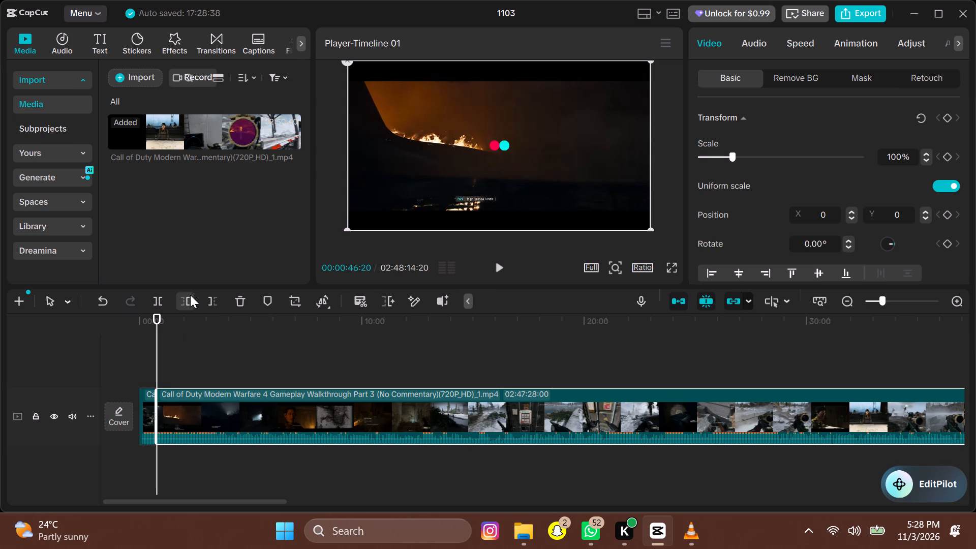
Play the trimmed burning night scene and cut off all footage after 00:01:01:00, on the soldier crouching over the other beside the flames.
{"action": "key", "text": "space"}
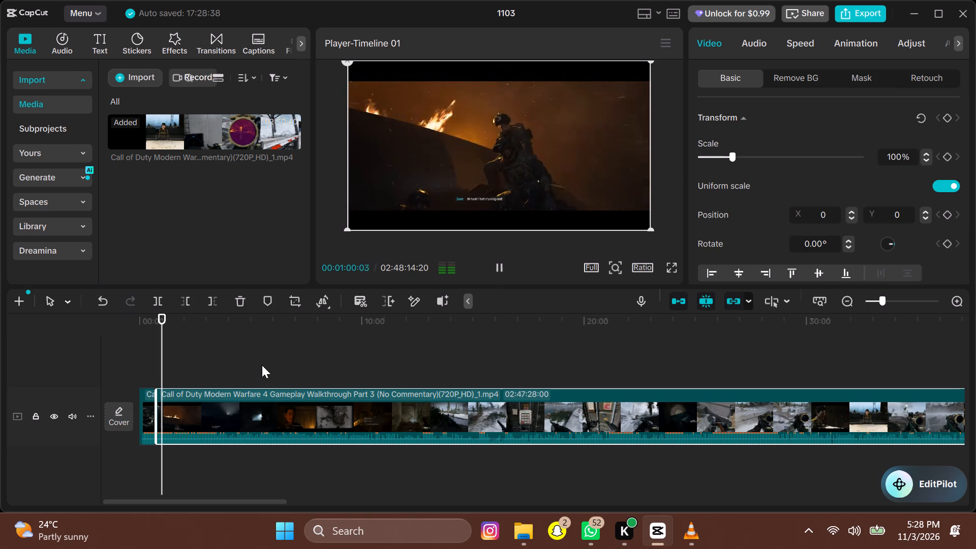
{"action": "key", "text": "space"}
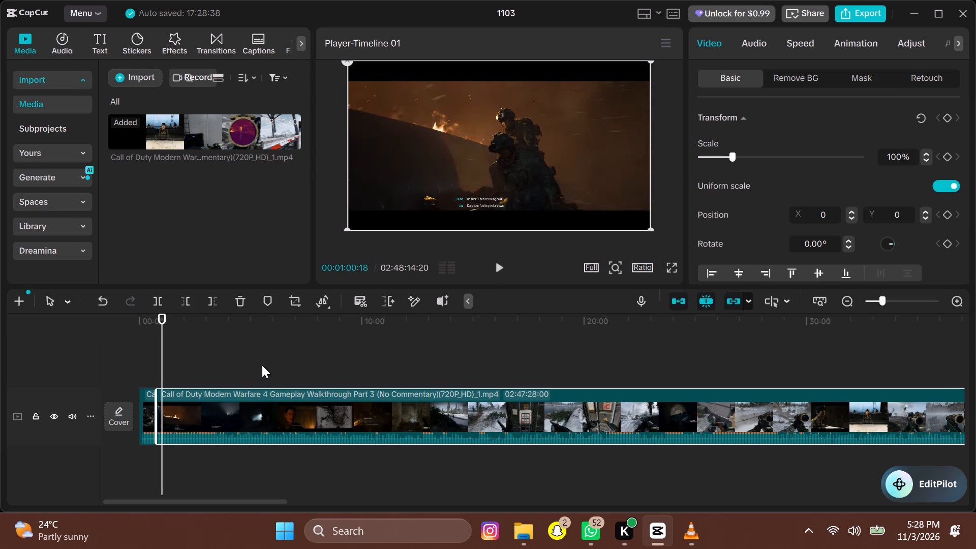
{"action": "key", "text": "space"}
{"action": "key", "text": "space"}
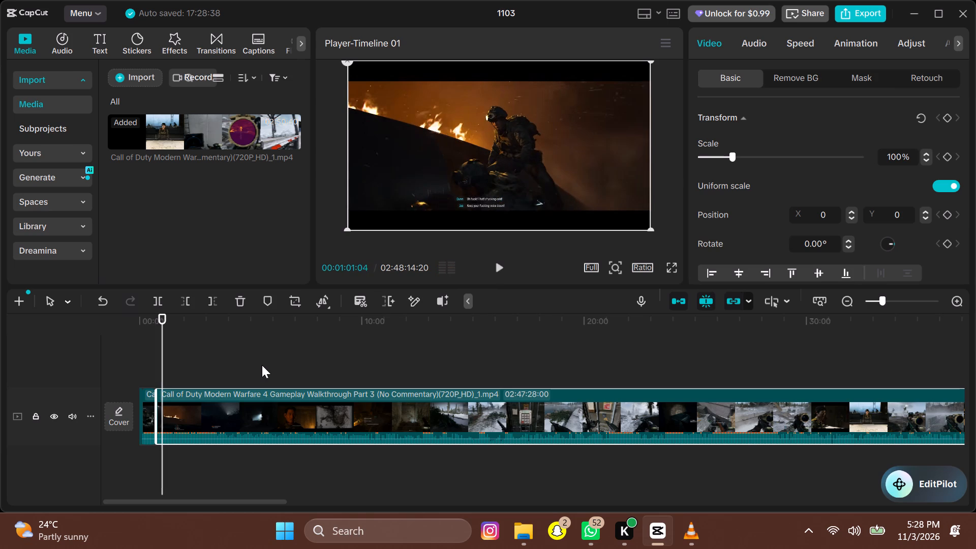
{"action": "key", "text": "Left"}
{"action": "key", "text": "Left"}
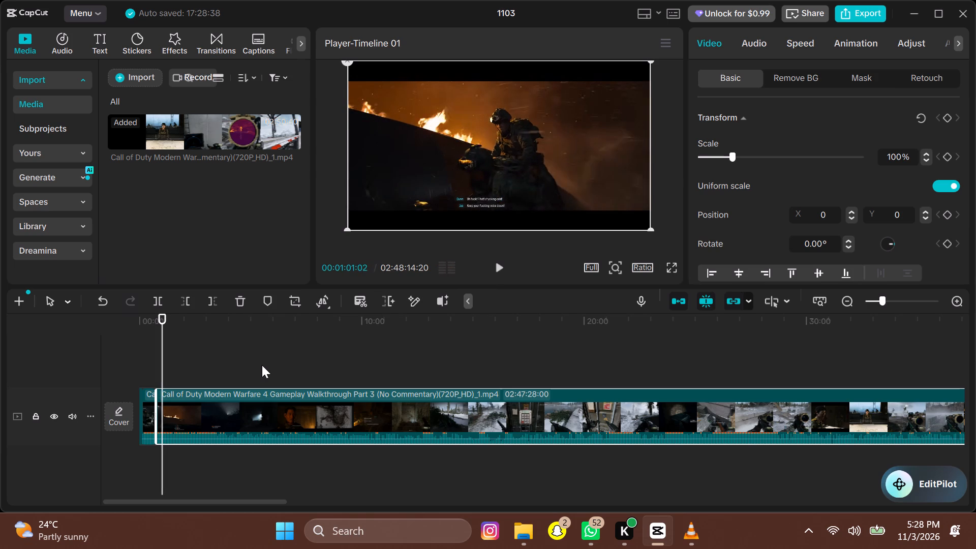
{"action": "key", "text": "Left"}
{"action": "key", "text": "Left"}
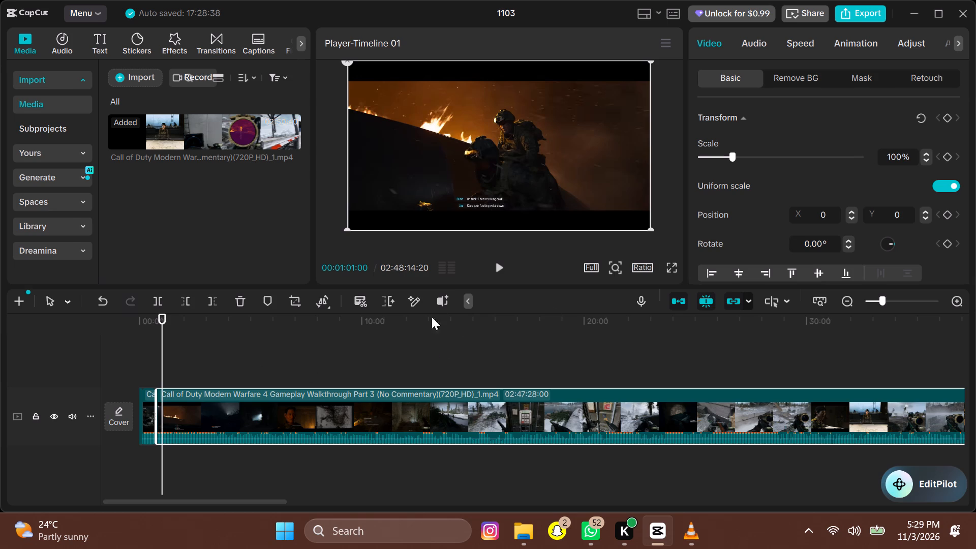
{"action": "left_click", "coordinate": [209, 299]}
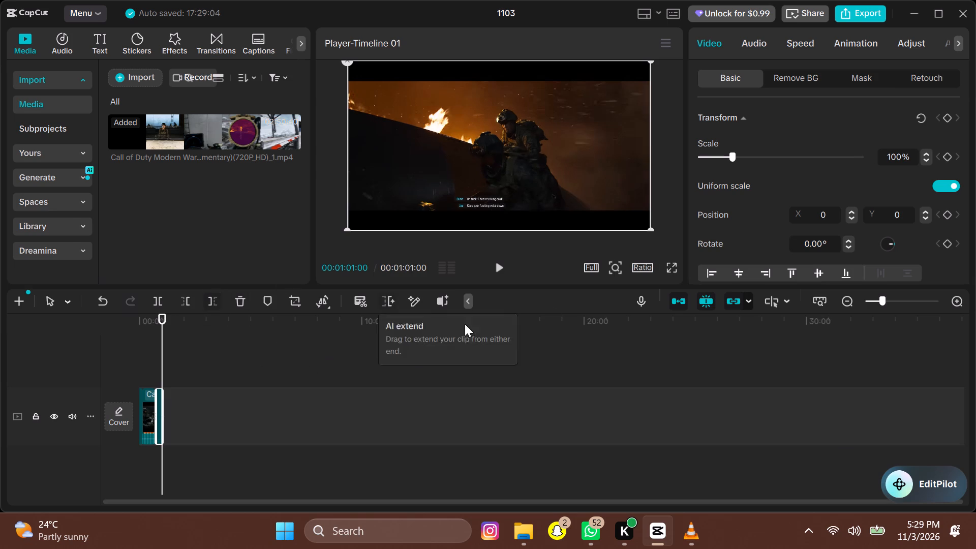
Scale up the final burning night clip uniformly to 131% so the picture fills more of the frame.
{"action": "left_click", "coordinate": [651, 228]}
{"action": "left_click_drag", "start_coordinate": [651, 228], "coordinate": [662, 240]}
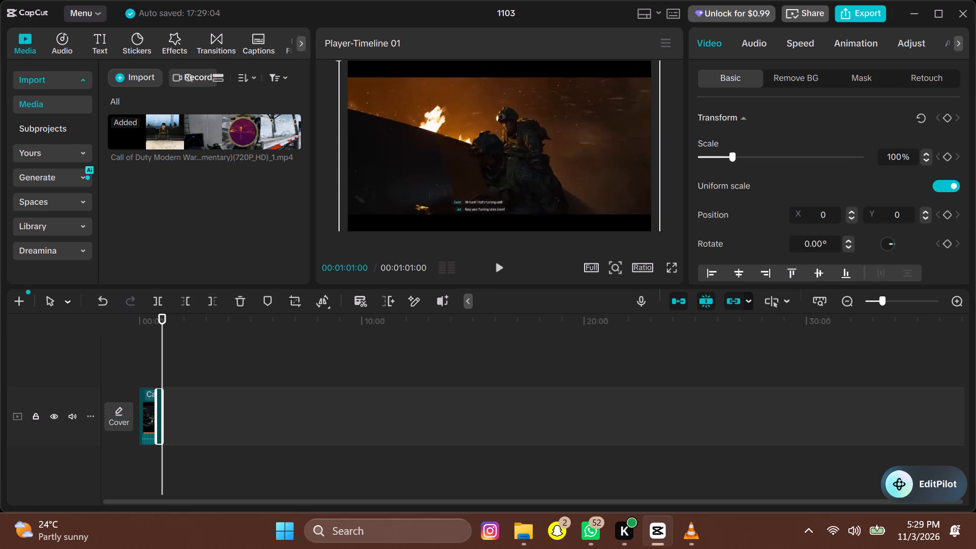
{"action": "left_click_drag", "start_coordinate": [662, 240], "coordinate": [687, 242]}
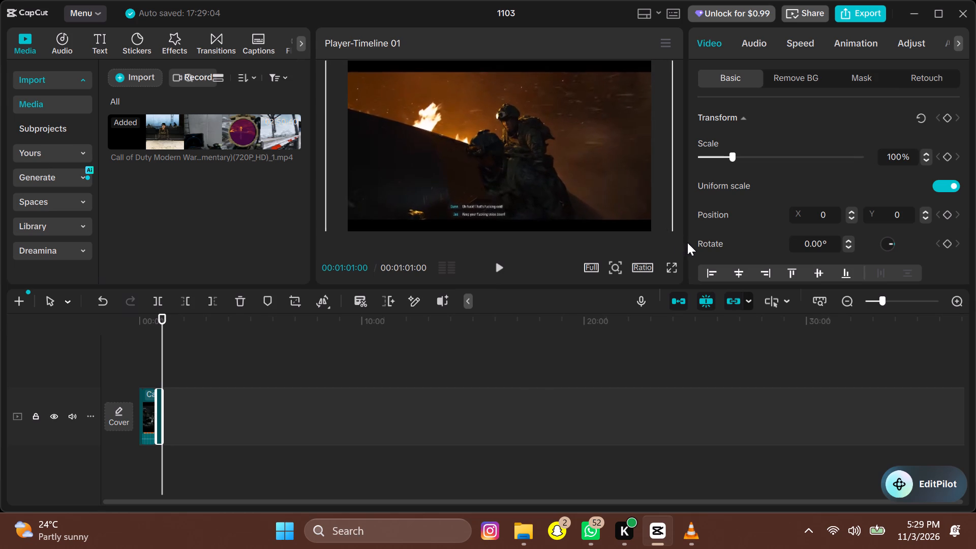
{"action": "left_click_drag", "start_coordinate": [687, 242], "coordinate": [720, 251]}
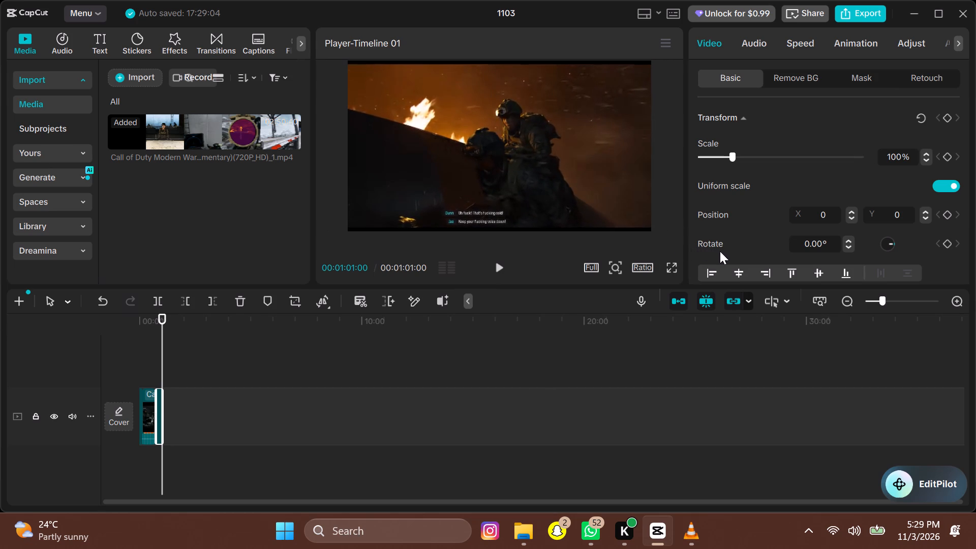
{"action": "left_click_drag", "start_coordinate": [720, 251], "coordinate": [731, 255]}
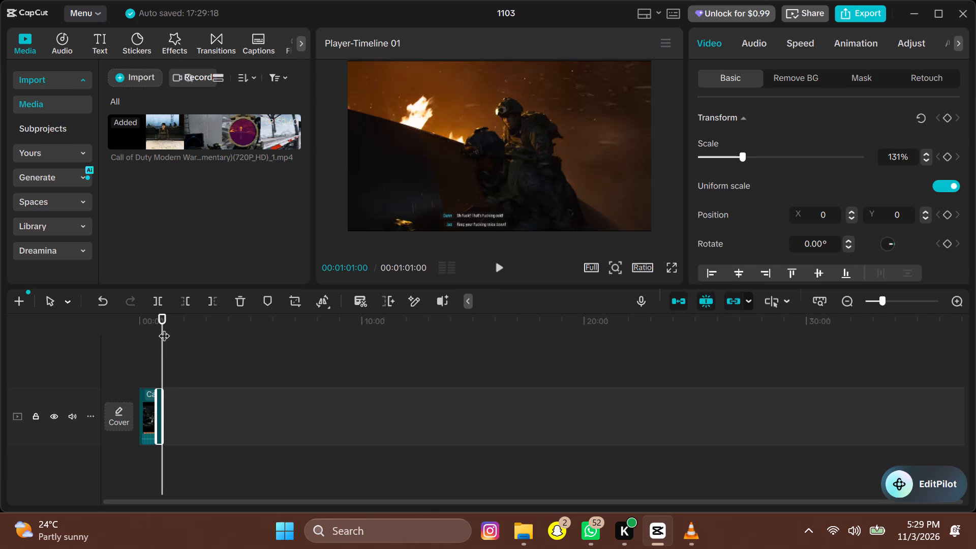
Play the edit from its beginning, add a default text at 00:00:29:16, and clear its placeholder wording.
{"action": "left_click_drag", "start_coordinate": [161, 330], "coordinate": [93, 340]}
{"action": "key", "text": "space"}
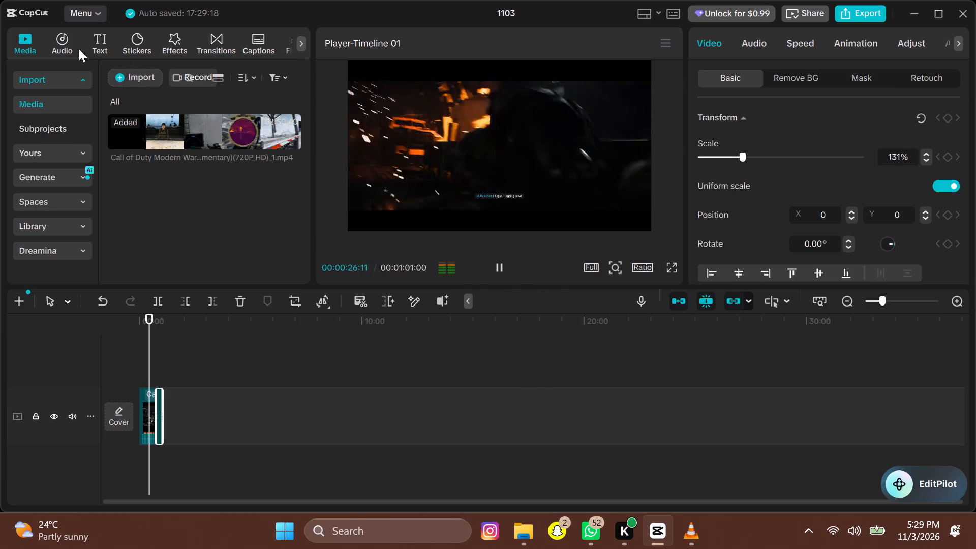
{"action": "left_click", "coordinate": [99, 40]}
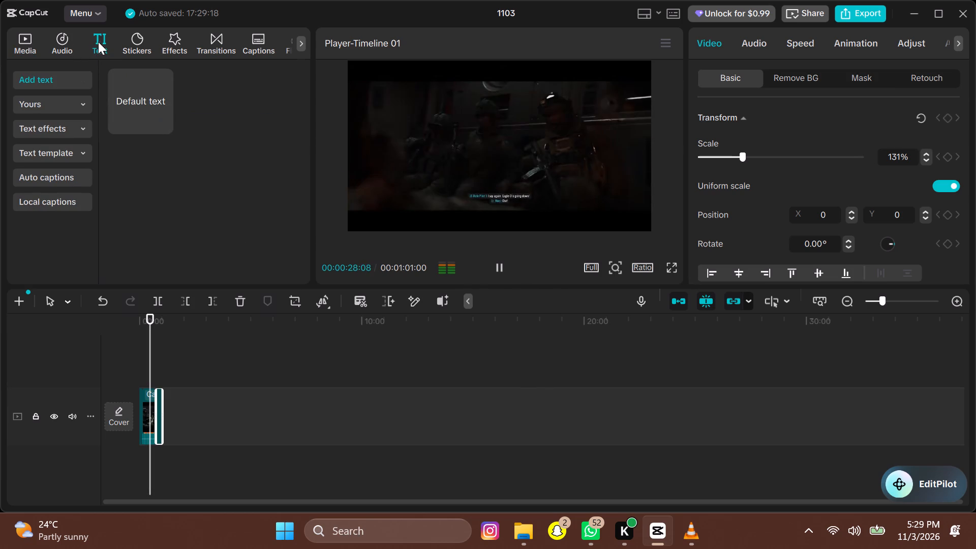
{"action": "left_click", "coordinate": [160, 121]}
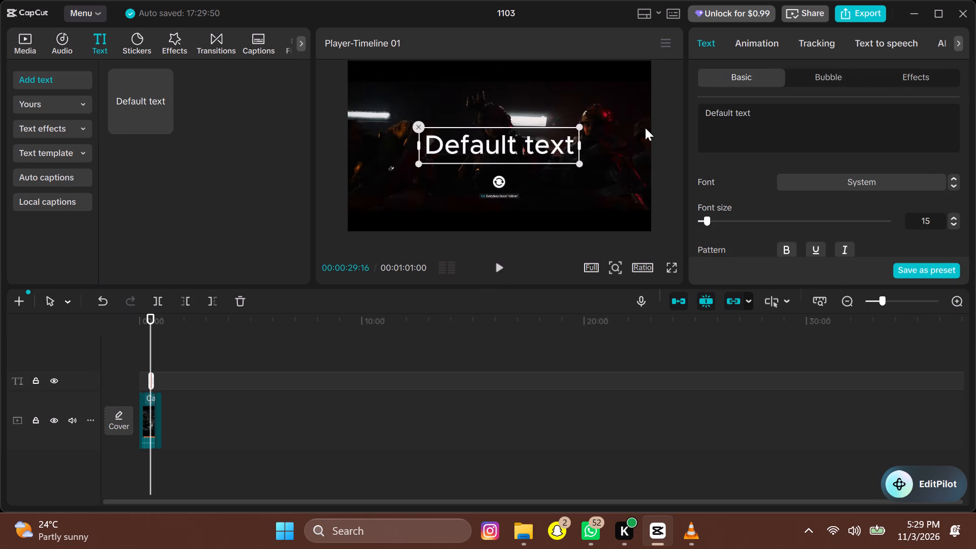
{"action": "left_click_drag", "start_coordinate": [756, 112], "coordinate": [689, 128]}
{"action": "left_click_drag", "start_coordinate": [753, 113], "coordinate": [704, 112]}
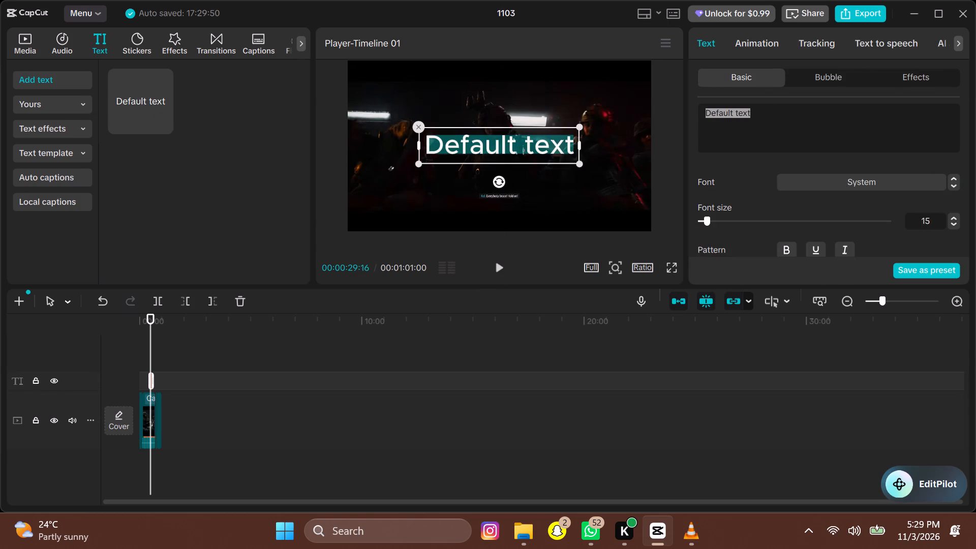
{"action": "key", "text": "BackSpace"}
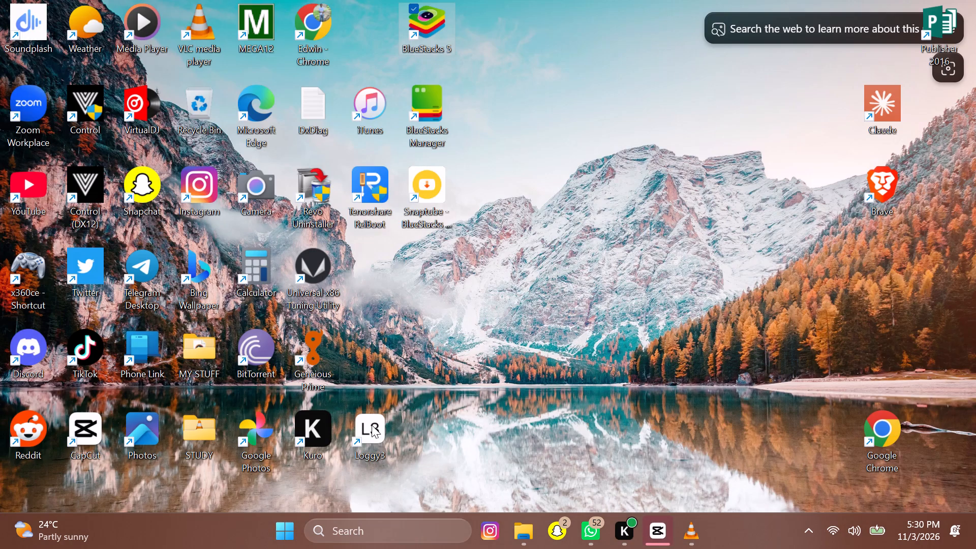
Switch to the desktop and launch Loggy3.
{"action": "double_click", "coordinate": [372, 431]}
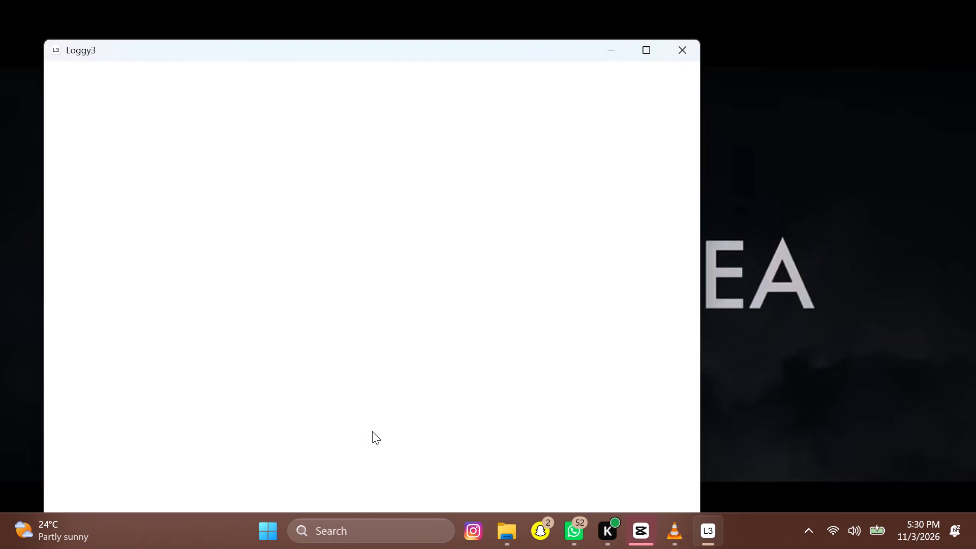
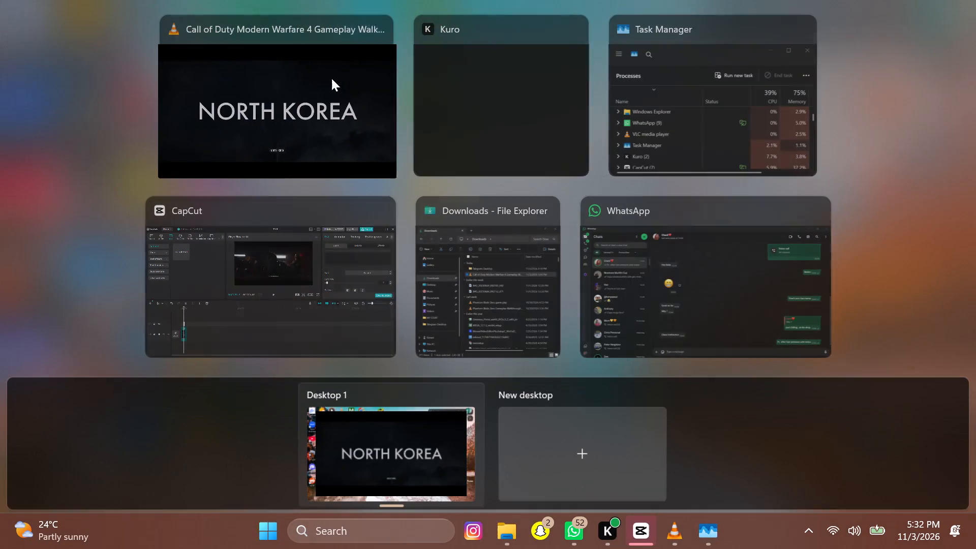
Close the gameplay video player and Task Manager, and return to the CapCut project.
{"action": "left_click", "coordinate": [381, 20]}
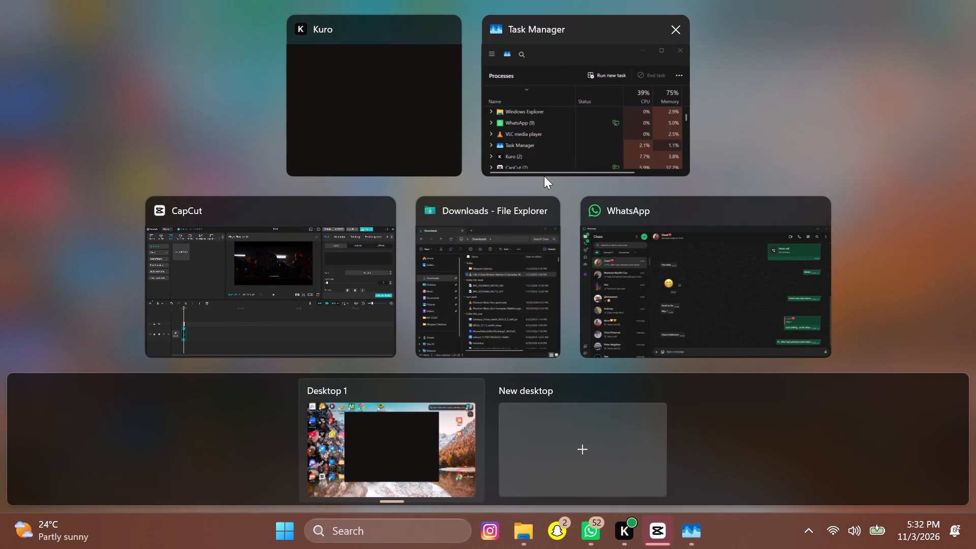
{"action": "left_click", "coordinate": [669, 29]}
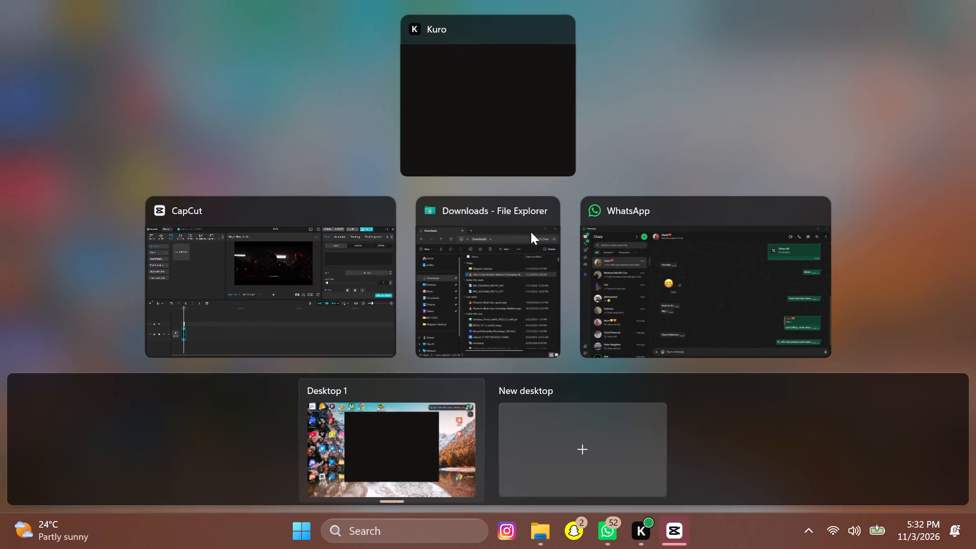
{"action": "left_click", "coordinate": [352, 296]}
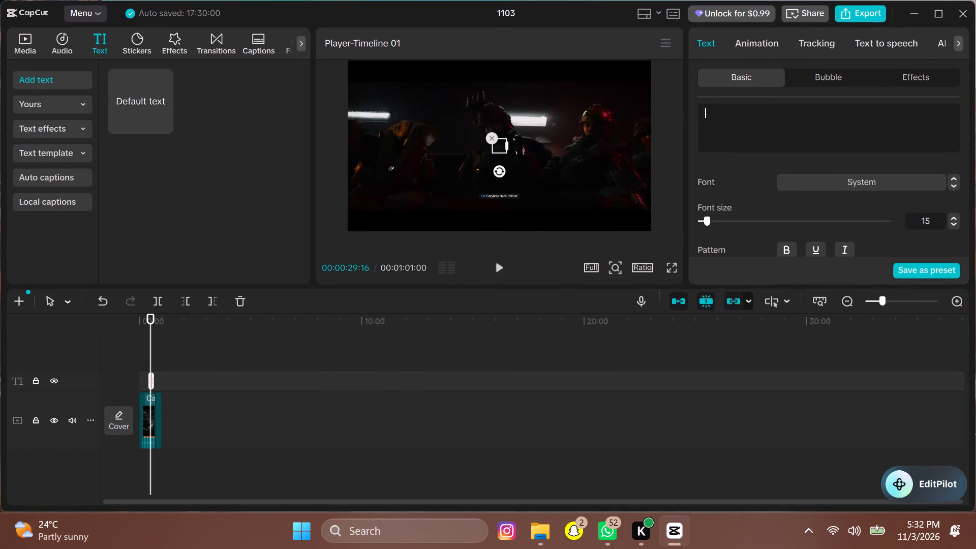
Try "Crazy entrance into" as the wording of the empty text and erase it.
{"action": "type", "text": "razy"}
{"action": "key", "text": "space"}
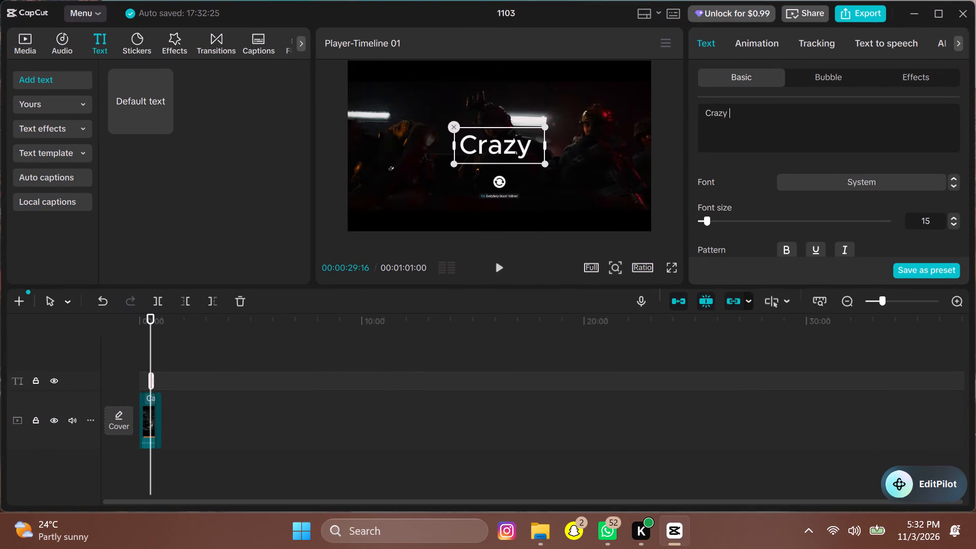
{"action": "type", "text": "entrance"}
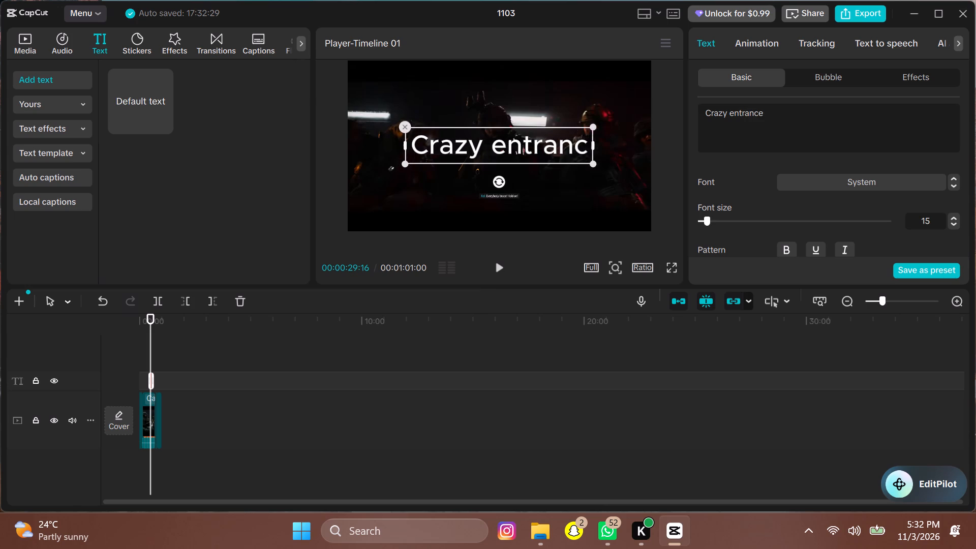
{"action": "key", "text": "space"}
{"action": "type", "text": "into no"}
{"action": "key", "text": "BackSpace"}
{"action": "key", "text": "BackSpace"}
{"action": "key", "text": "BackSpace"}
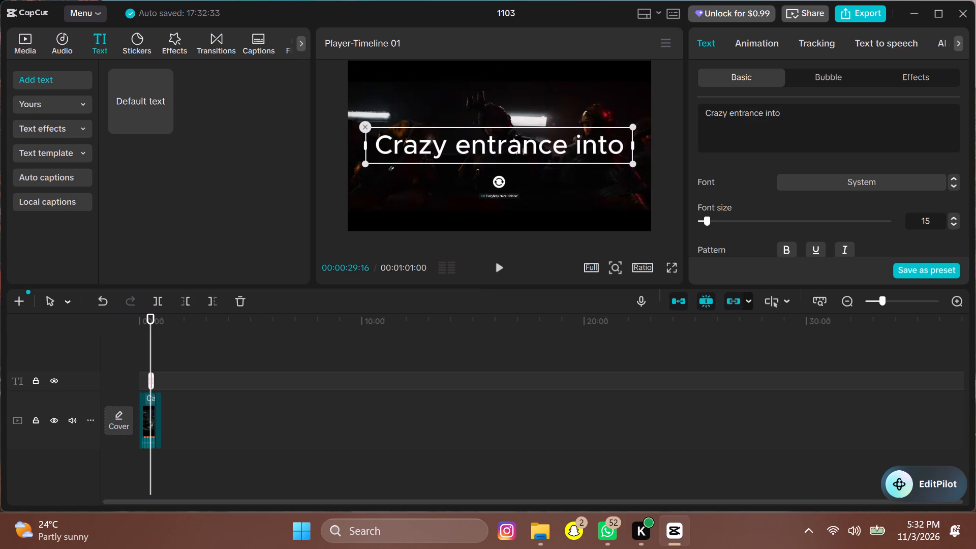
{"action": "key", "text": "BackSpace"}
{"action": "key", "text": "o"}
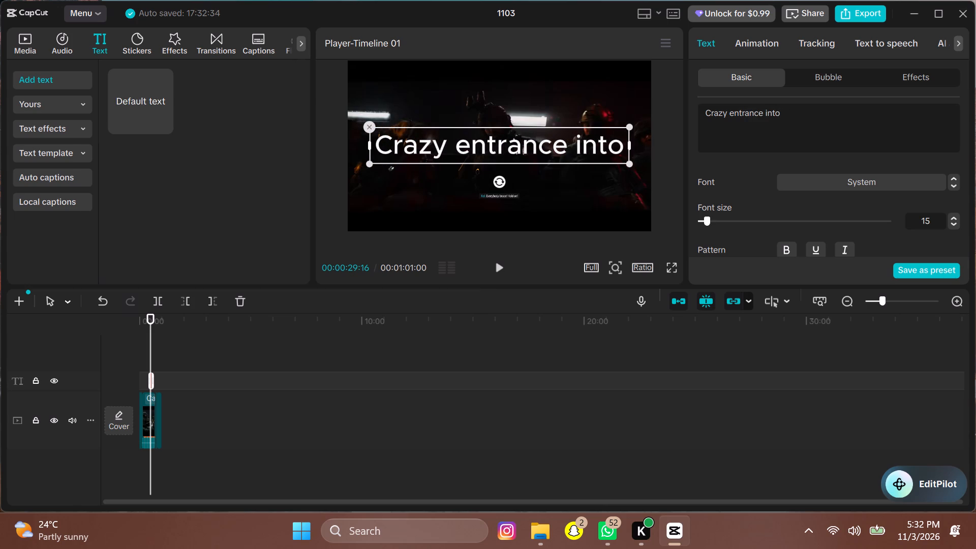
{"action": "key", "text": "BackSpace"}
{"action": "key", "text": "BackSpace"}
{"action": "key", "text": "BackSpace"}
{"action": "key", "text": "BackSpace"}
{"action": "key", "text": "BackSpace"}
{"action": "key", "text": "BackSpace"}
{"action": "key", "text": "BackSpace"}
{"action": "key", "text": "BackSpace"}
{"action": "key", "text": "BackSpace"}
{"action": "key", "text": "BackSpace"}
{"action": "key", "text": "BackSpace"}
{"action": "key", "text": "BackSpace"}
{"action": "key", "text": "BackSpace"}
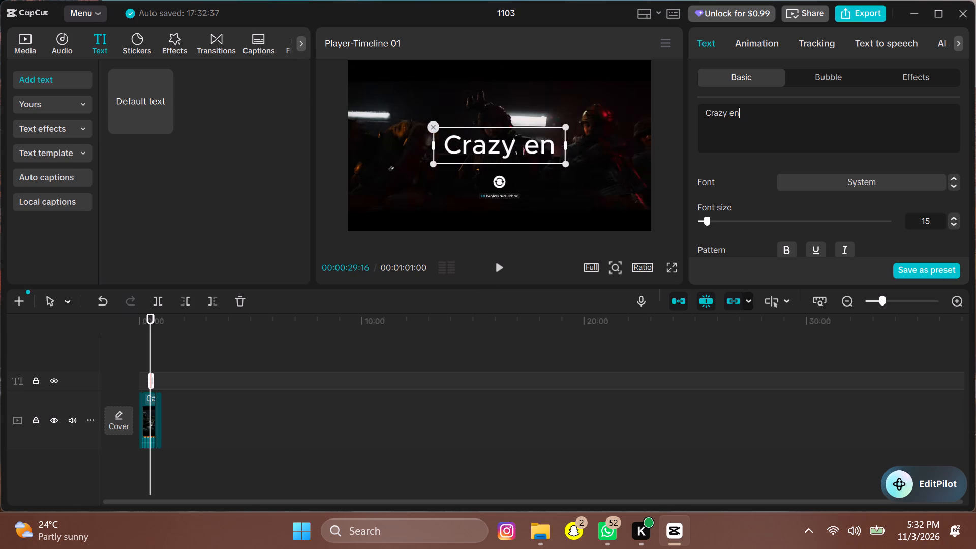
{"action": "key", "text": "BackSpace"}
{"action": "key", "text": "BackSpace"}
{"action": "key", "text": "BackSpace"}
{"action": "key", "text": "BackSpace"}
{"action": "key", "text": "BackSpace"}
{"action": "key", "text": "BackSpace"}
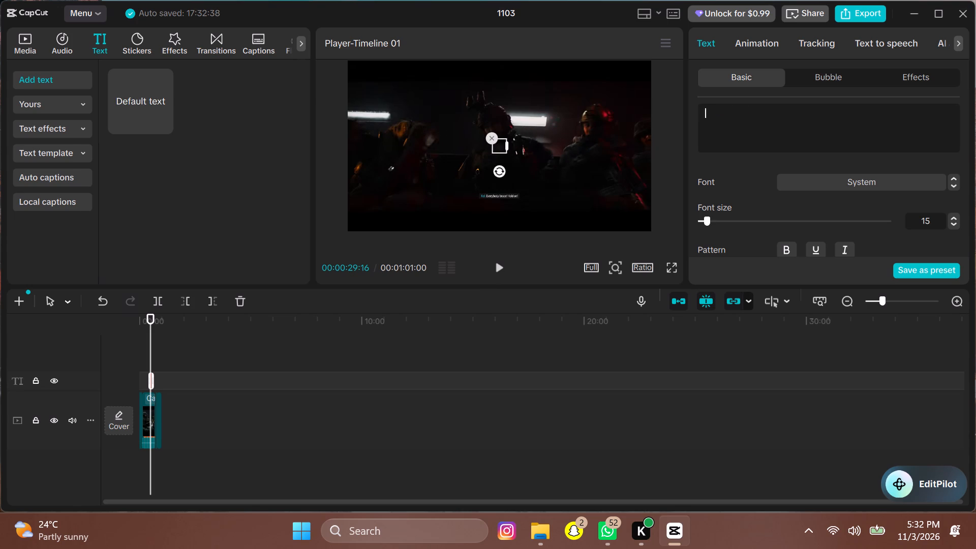
Enter "Welcome to N.Korea" as the wording of the text.
{"action": "key", "text": "e"}
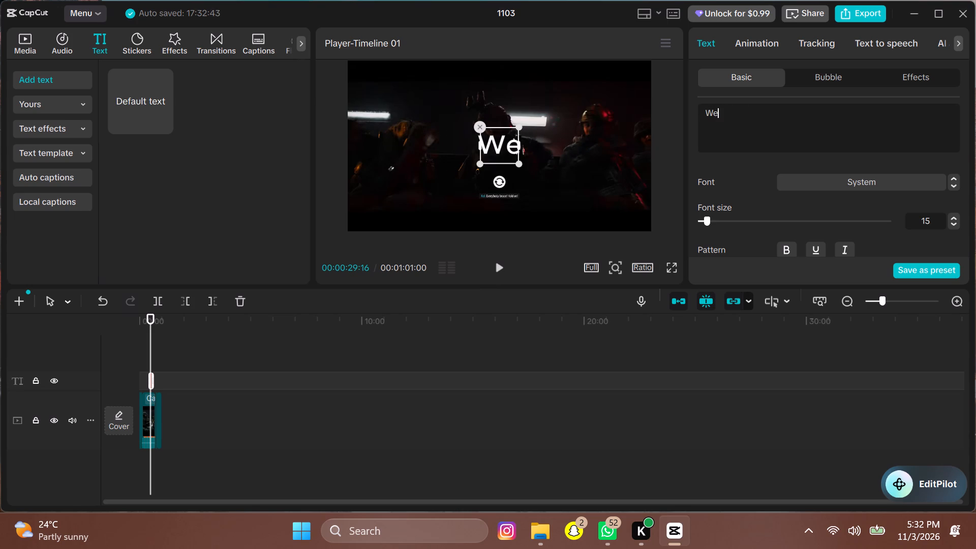
{"action": "type", "text": "lcome to"}
{"action": "key", "text": "space"}
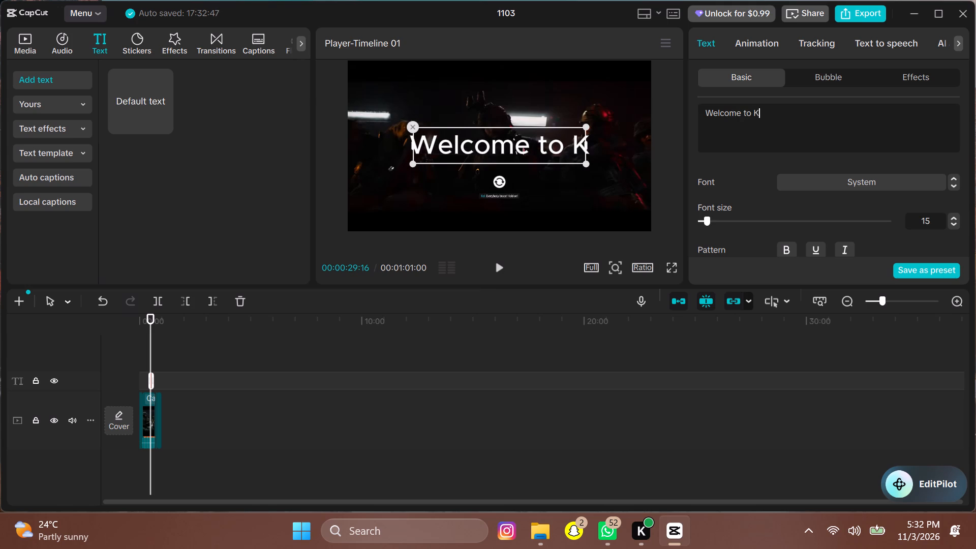
{"action": "key", "text": "a"}
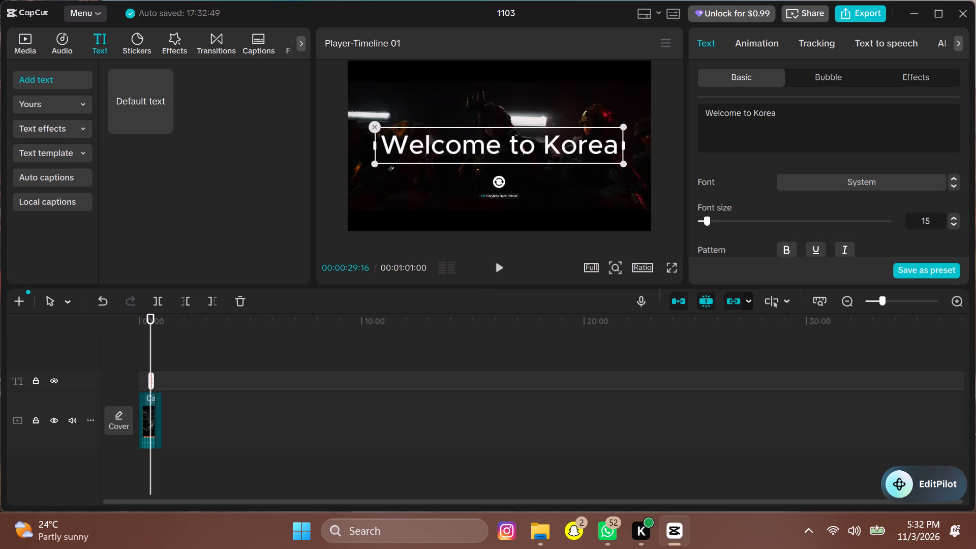
{"action": "key", "text": "Left"}
{"action": "key", "text": "Left"}
{"action": "key", "text": "Left"}
{"action": "key", "text": "Left"}
{"action": "key", "text": "Left"}
{"action": "key", "text": "n"}
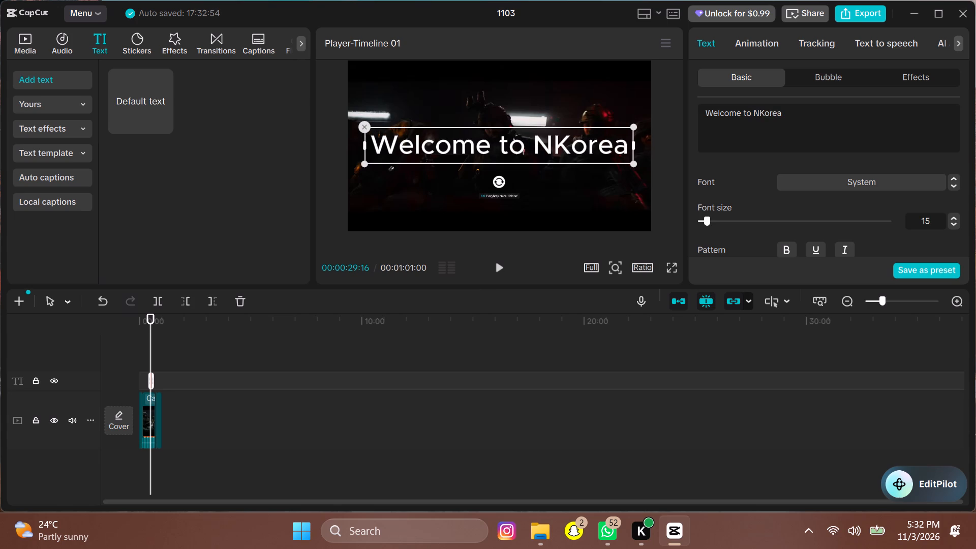
{"action": "key", "text": "period"}
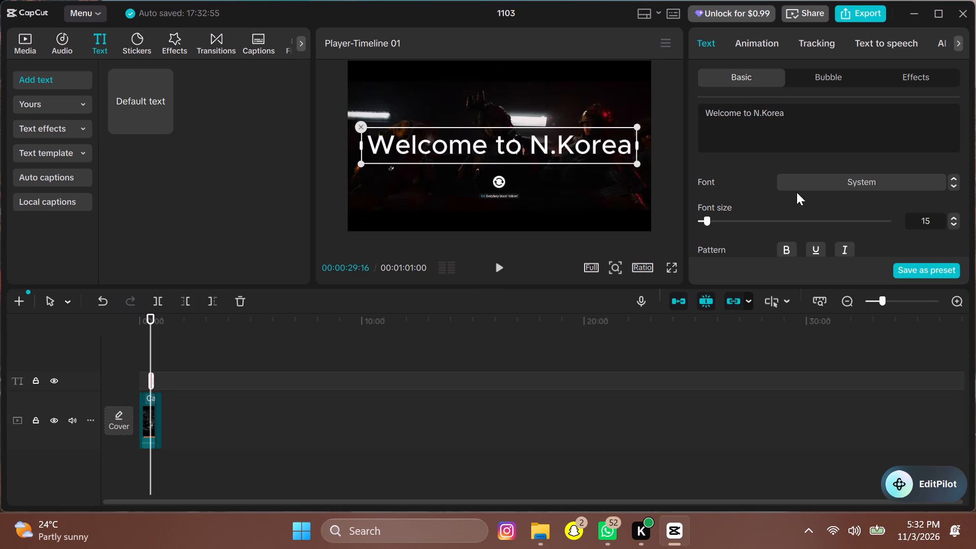
Try the yellow-background, white-background and green preset styles on the text, settling on white lettering with a yellow glow.
{"action": "scroll", "coordinate": [788, 203], "scroll_direction": "down", "scroll_amount": 1}
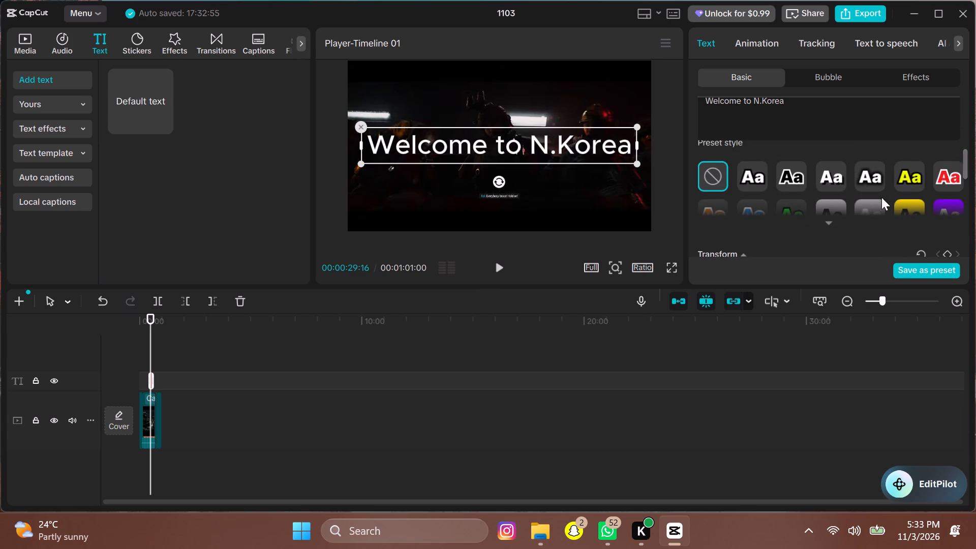
{"action": "left_click", "coordinate": [906, 202]}
{"action": "left_click", "coordinate": [915, 211]}
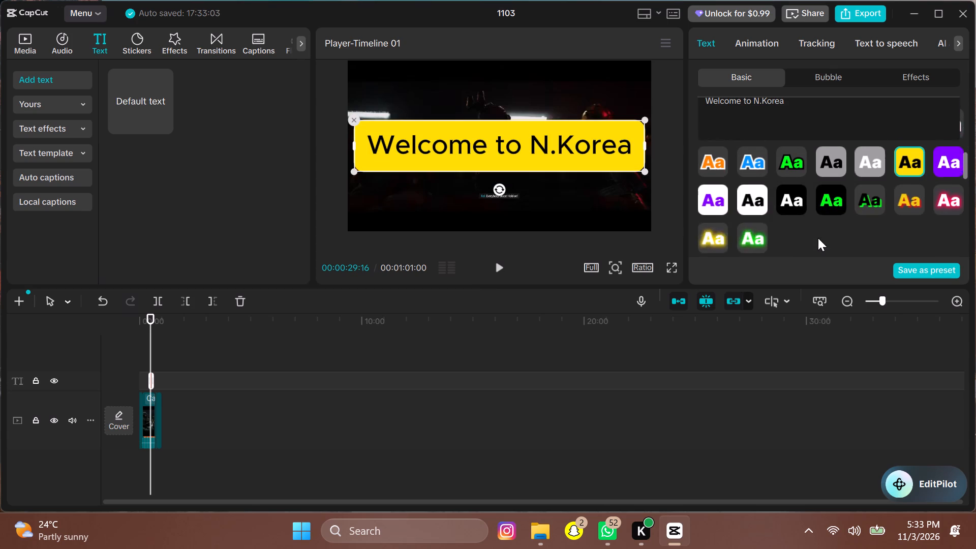
{"action": "left_click", "coordinate": [752, 225]}
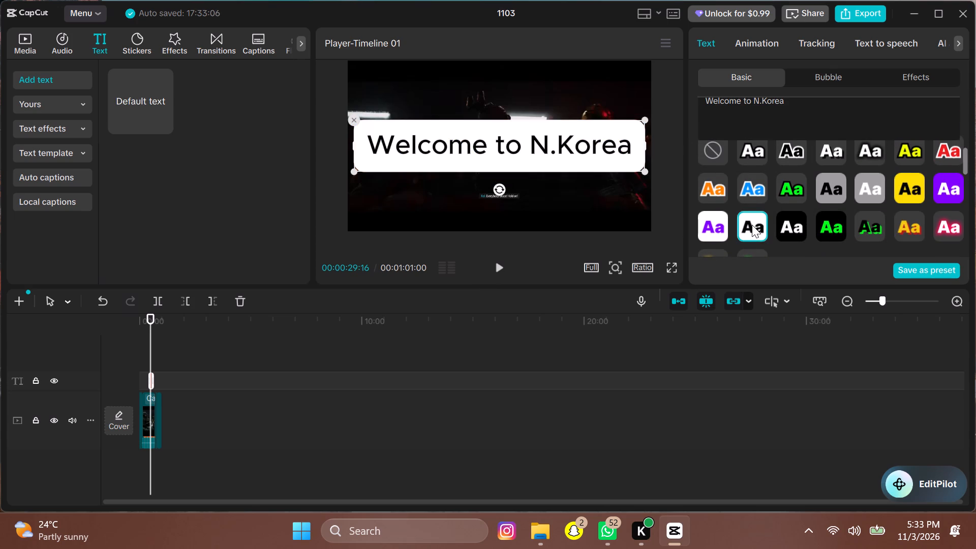
{"action": "left_click", "coordinate": [799, 186]}
{"action": "scroll", "coordinate": [799, 186], "scroll_direction": "left", "scroll_amount": 1}
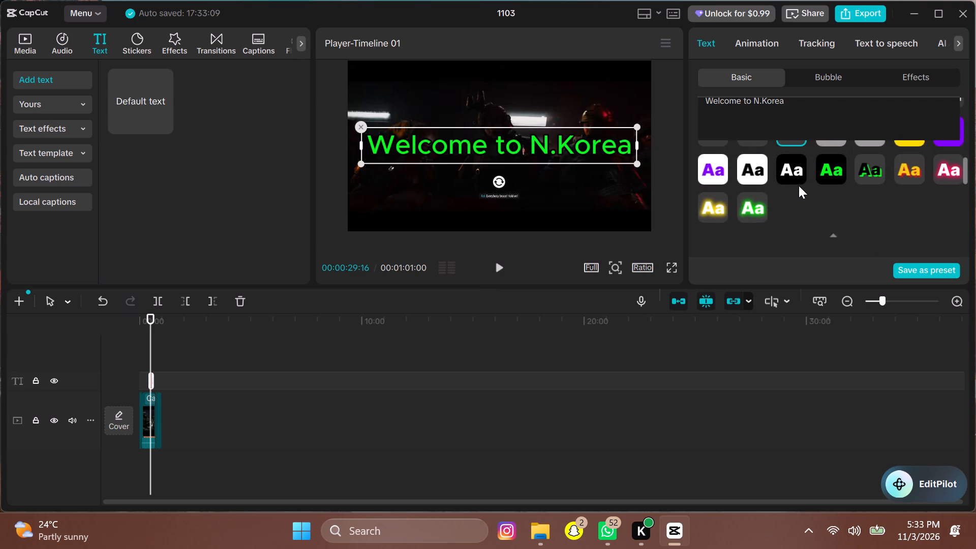
{"action": "left_click", "coordinate": [725, 222]}
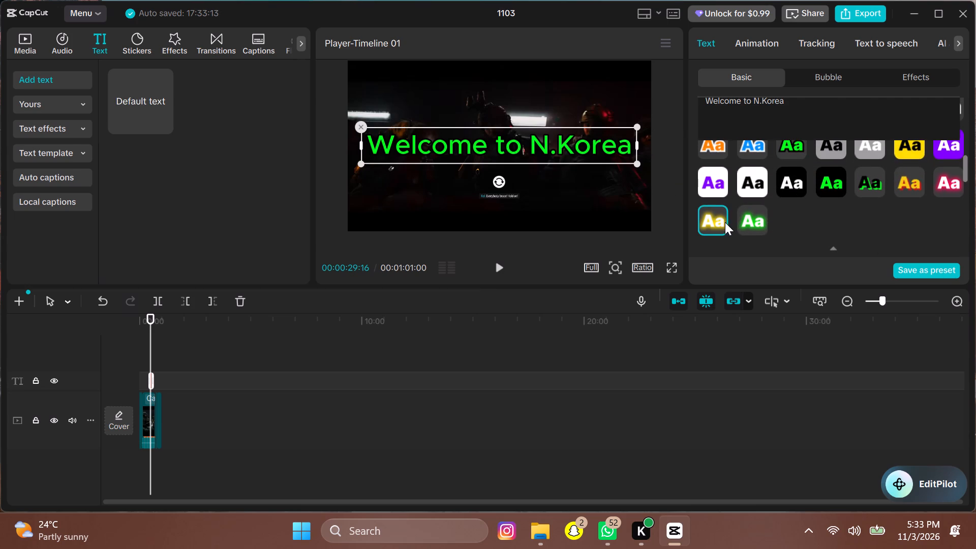
Shrink the "Welcome to N.Korea" text to about half its size and move it to the top edge of the video frame.
{"action": "left_click_drag", "start_coordinate": [631, 164], "coordinate": [593, 138]}
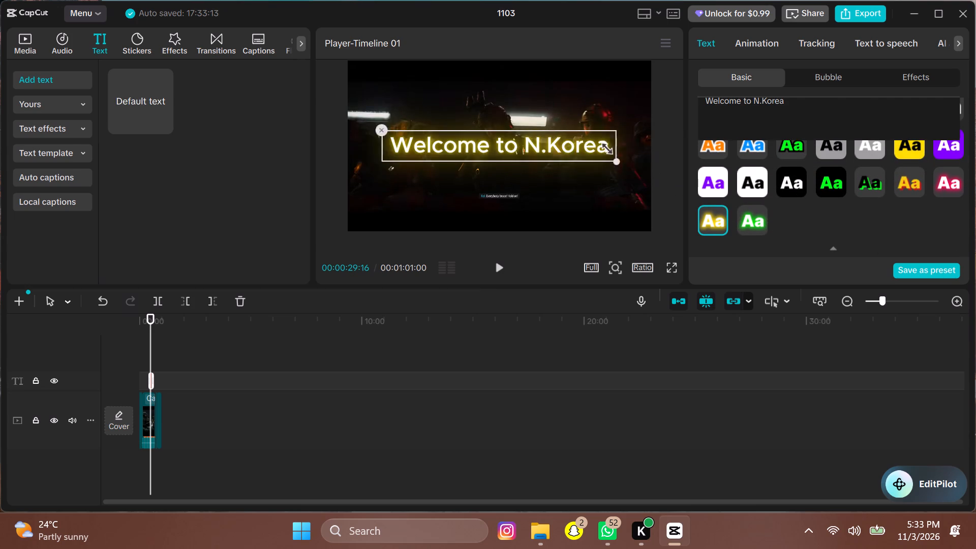
{"action": "left_click_drag", "start_coordinate": [593, 138], "coordinate": [506, 149]}
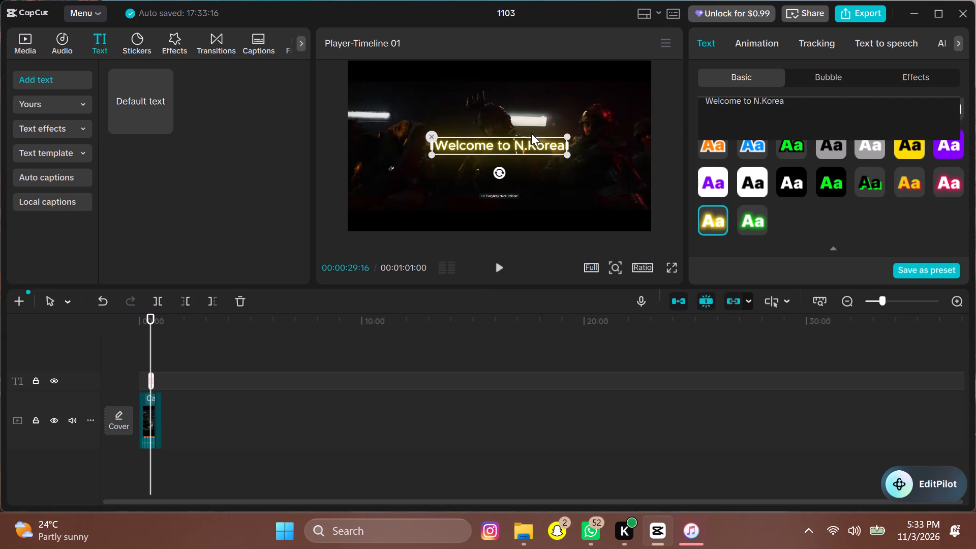
{"action": "left_click_drag", "start_coordinate": [533, 141], "coordinate": [516, 70]}
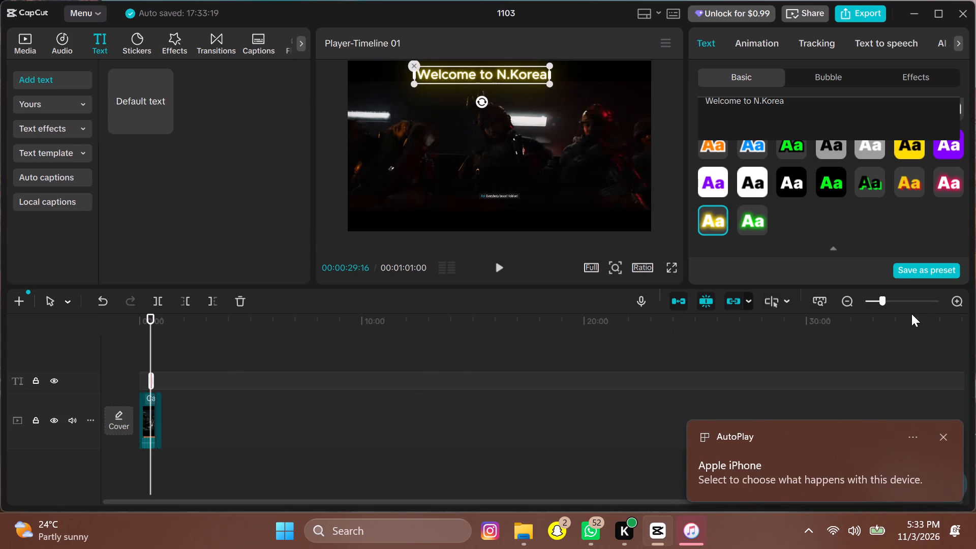
Dismiss the iPhone AutoPlay notification and move the "Welcome to N.Korea" text clip to the very beginning of the timeline.
{"action": "left_click", "coordinate": [902, 301]}
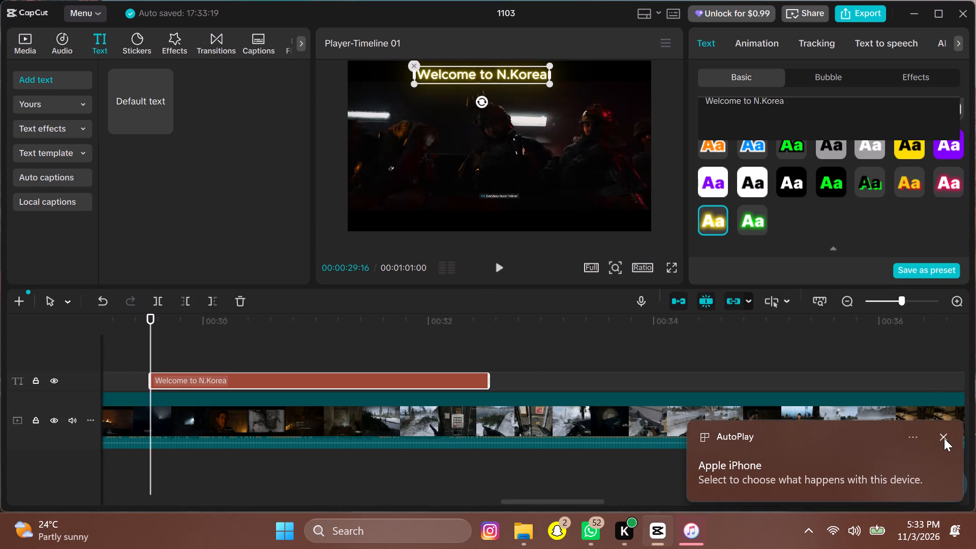
{"action": "left_click", "coordinate": [944, 438]}
{"action": "left_click_drag", "start_coordinate": [413, 380], "coordinate": [396, 370]}
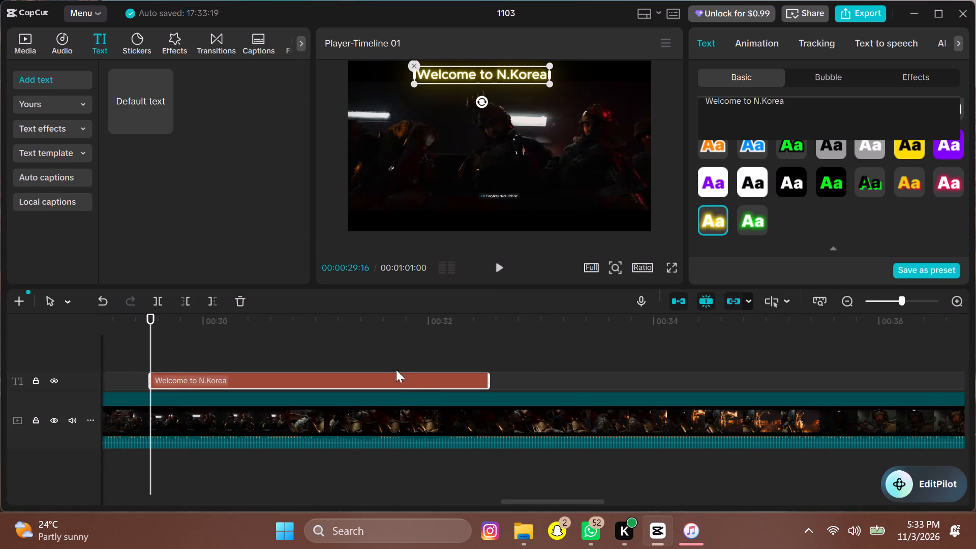
{"action": "left_click_drag", "start_coordinate": [396, 370], "coordinate": [463, 371]}
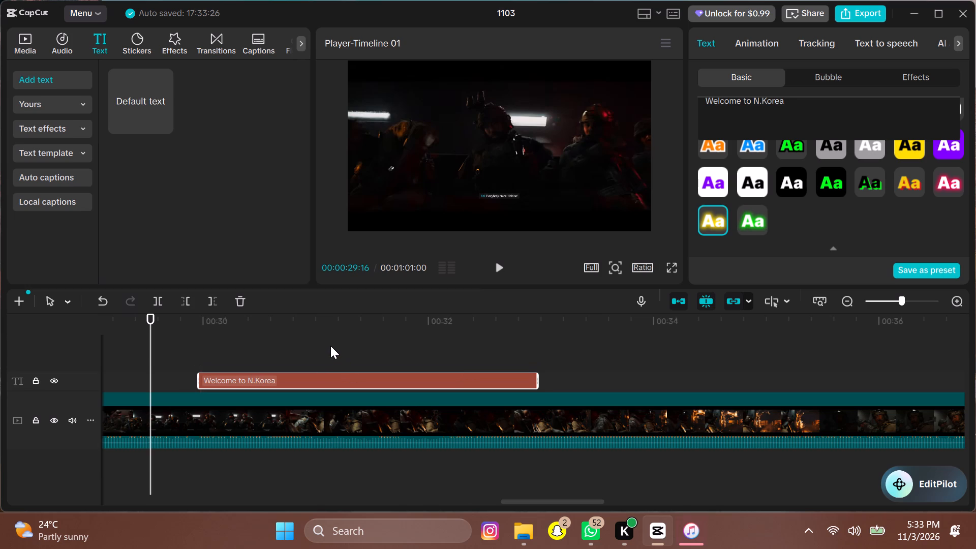
{"action": "scroll", "coordinate": [330, 346], "scroll_direction": "right", "scroll_amount": 15}
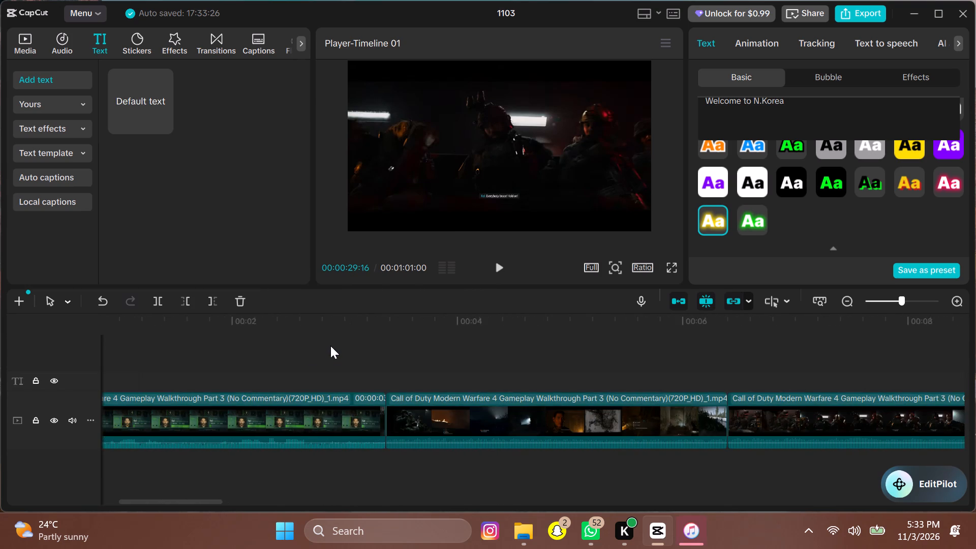
{"action": "left_click", "coordinate": [883, 304]}
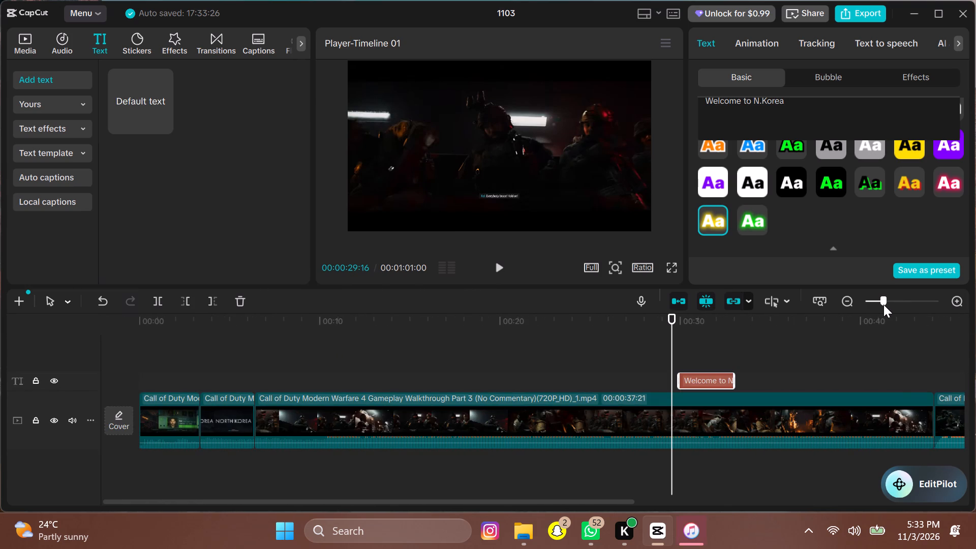
{"action": "left_click_drag", "start_coordinate": [719, 377], "coordinate": [526, 354]}
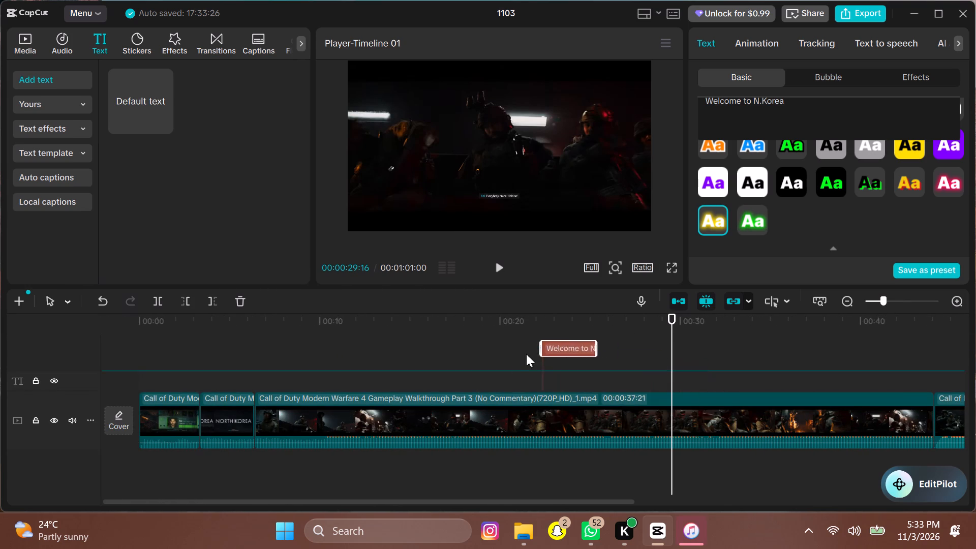
{"action": "left_click_drag", "start_coordinate": [526, 354], "coordinate": [144, 380]}
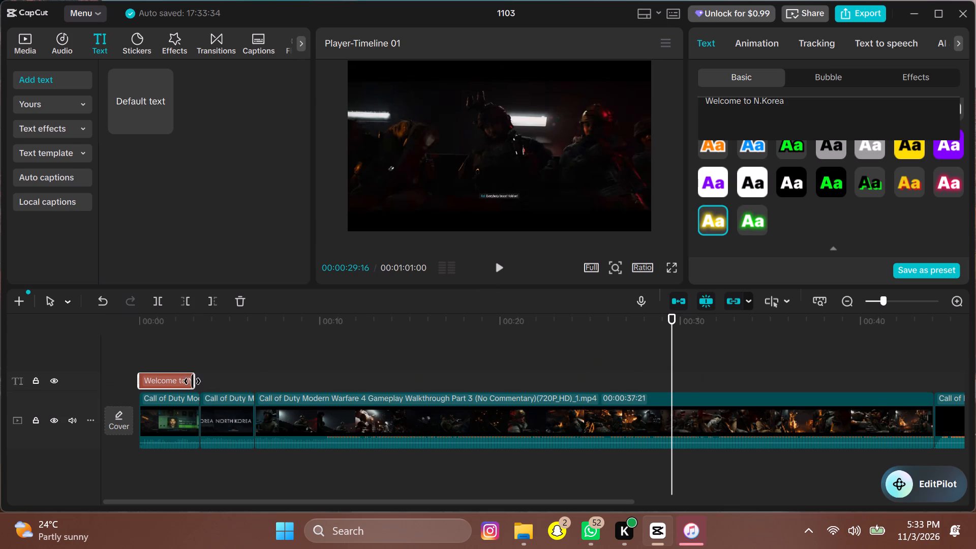
Extend the end of the "Welcome to N.Korea" text clip to about the 39-second mark, over the long third video clip.
{"action": "left_click_drag", "start_coordinate": [195, 382], "coordinate": [897, 373]}
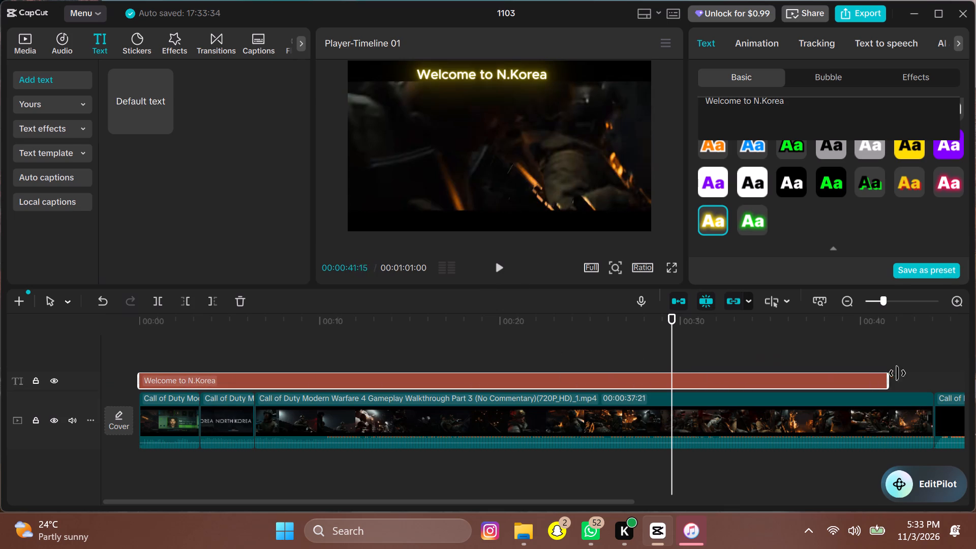
{"action": "left_click_drag", "start_coordinate": [897, 373], "coordinate": [343, 366]}
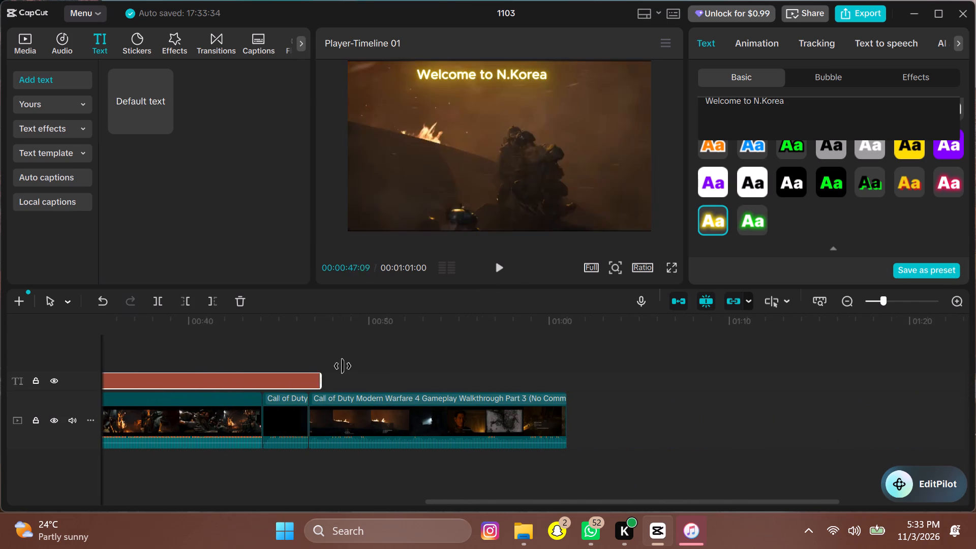
{"action": "left_click_drag", "start_coordinate": [343, 366], "coordinate": [140, 383]}
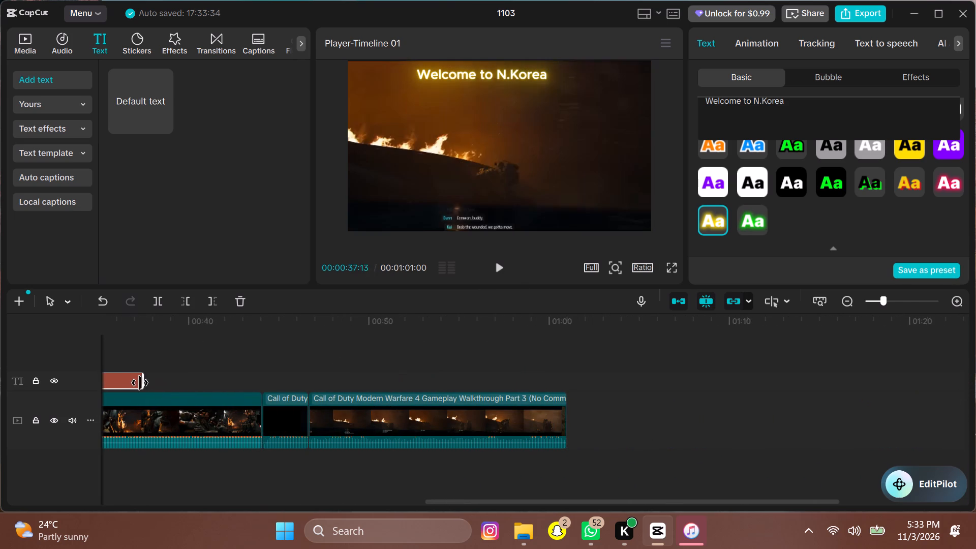
{"action": "left_click_drag", "start_coordinate": [140, 383], "coordinate": [261, 385]}
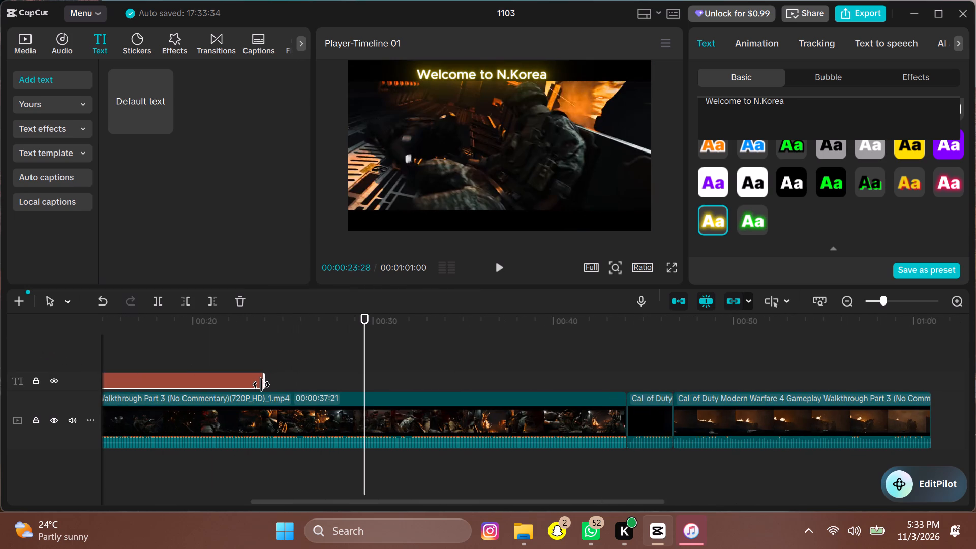
{"action": "left_click_drag", "start_coordinate": [261, 385], "coordinate": [229, 386]}
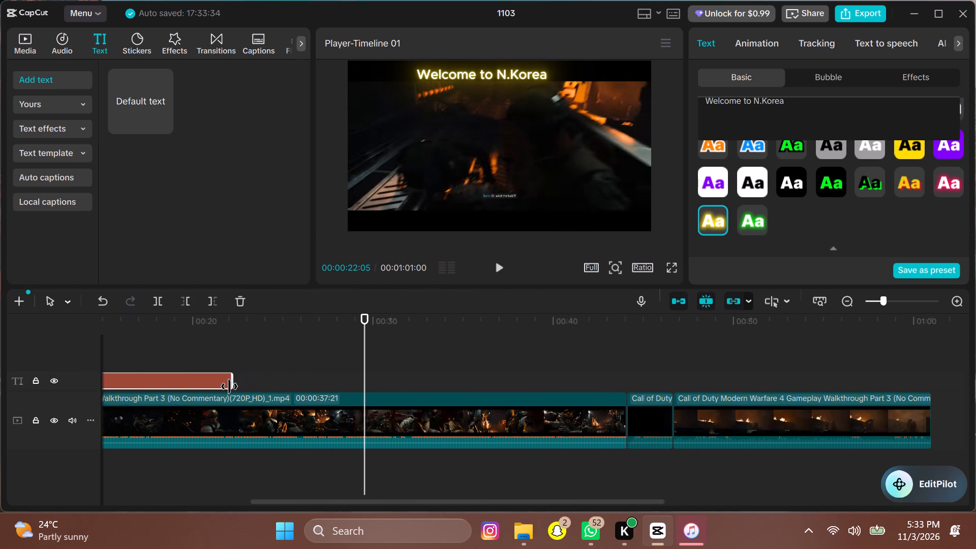
{"action": "left_click_drag", "start_coordinate": [229, 386], "coordinate": [301, 380]}
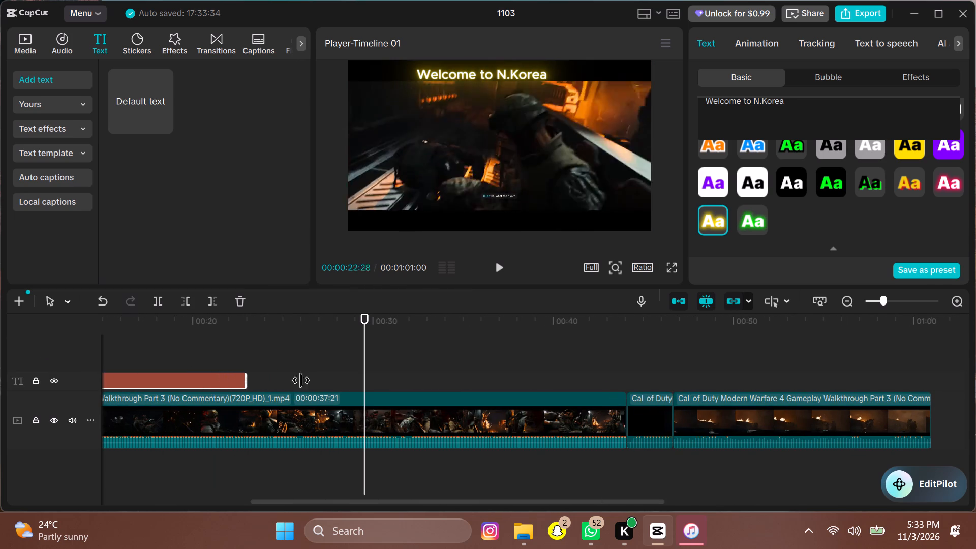
{"action": "left_click_drag", "start_coordinate": [301, 380], "coordinate": [539, 384]}
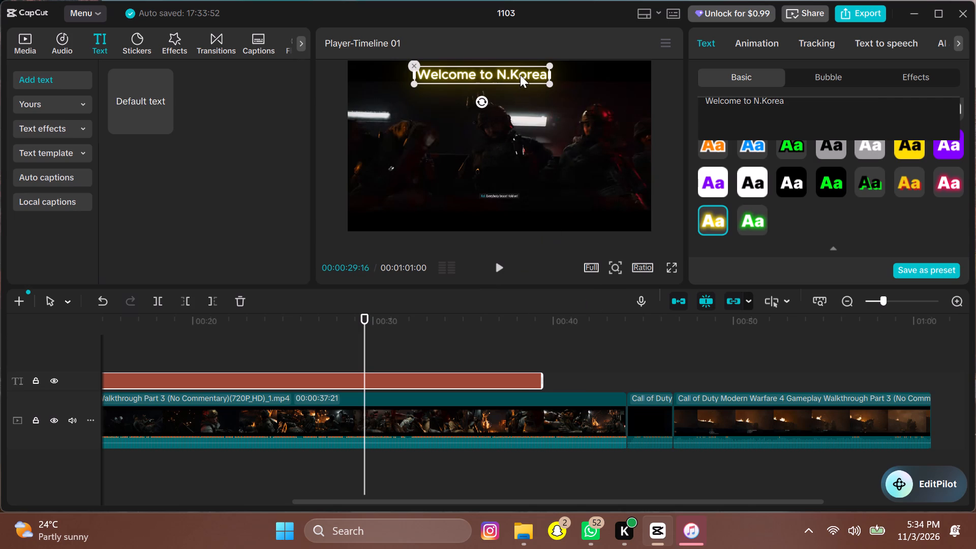
Move the "Welcome to N.Korea" title along the top edge into the upper-left corner of the video frame.
{"action": "left_click_drag", "start_coordinate": [521, 74], "coordinate": [455, 73]}
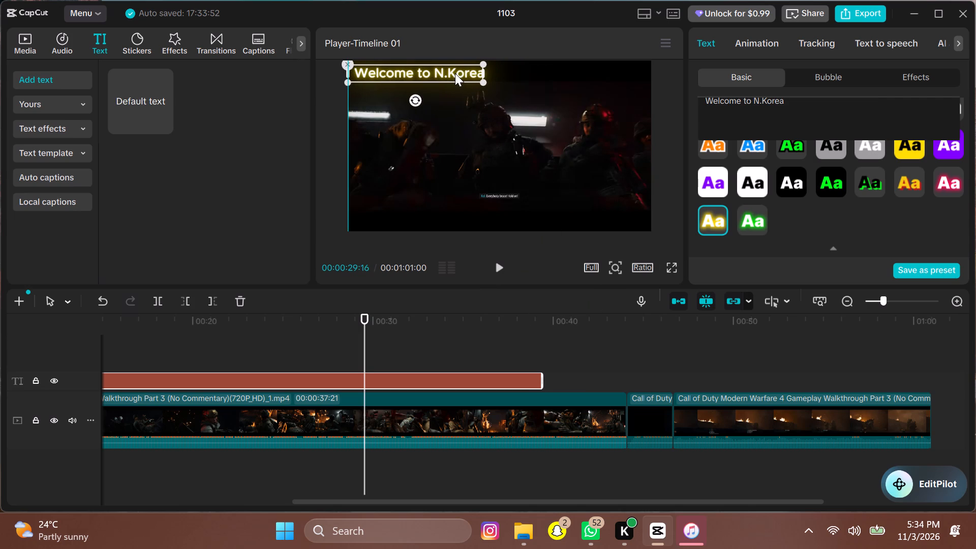
{"action": "left_click_drag", "start_coordinate": [455, 73], "coordinate": [460, 73]}
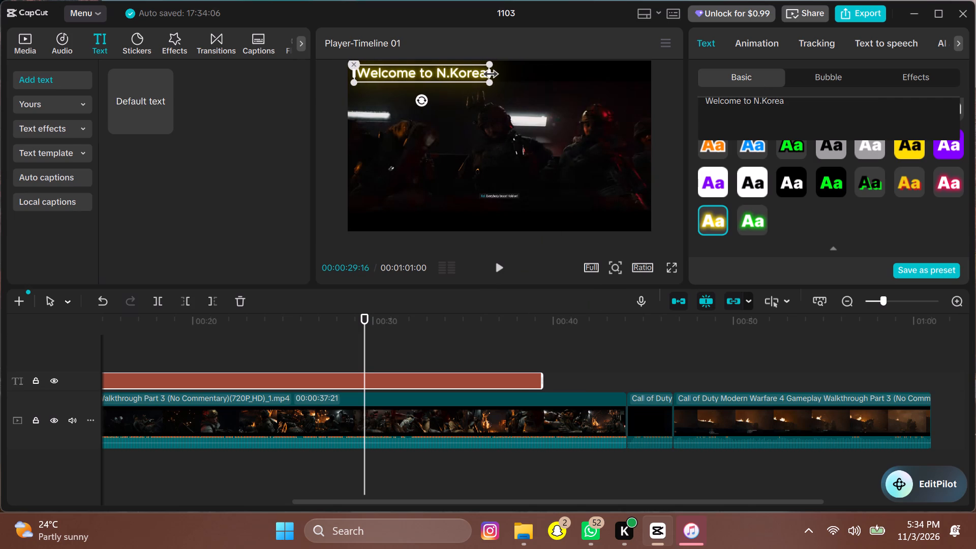
Append "#Crazy entrance" to the title's wording, set off from "Welcome to N.Korea" by three spaces.
{"action": "left_click", "coordinate": [798, 103]}
{"action": "key", "text": "space"}
{"action": "key", "text": "space"}
{"action": "key", "text": "space"}
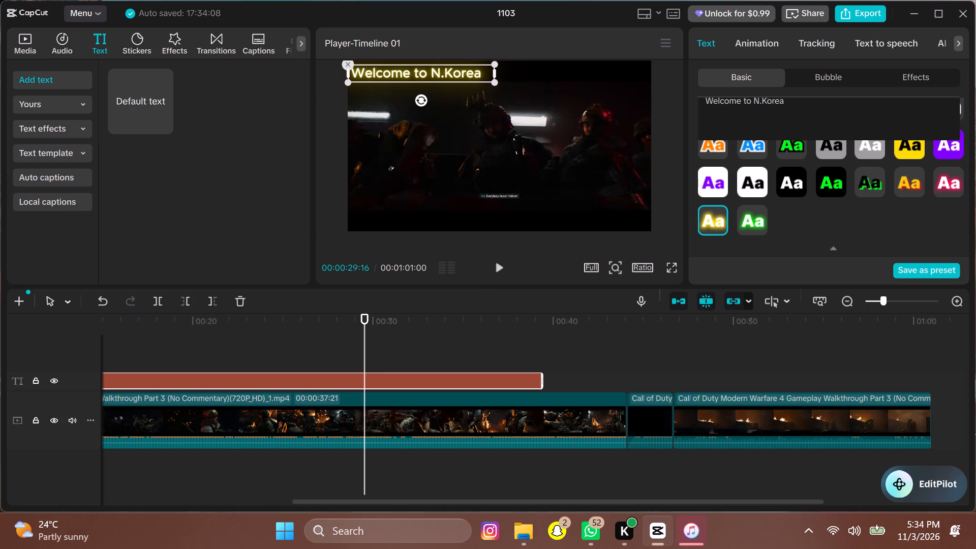
{"action": "key", "text": "shift+numbersign"}
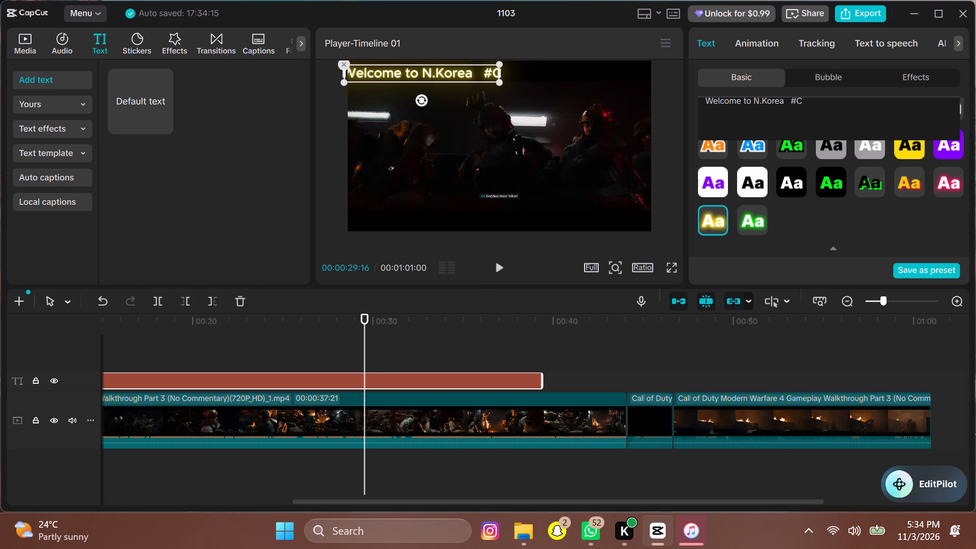
{"action": "type", "text": "razy"}
{"action": "key", "text": "space"}
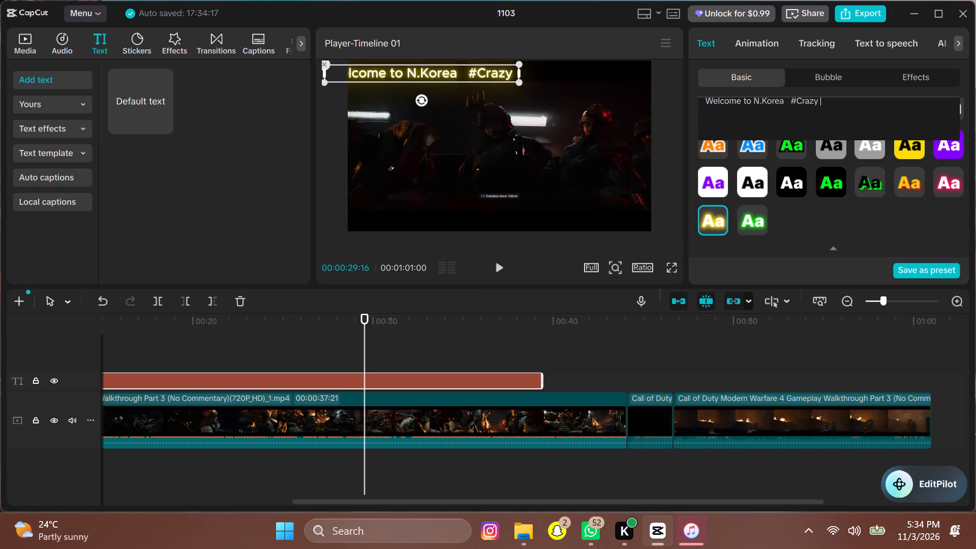
{"action": "type", "text": "entrance"}
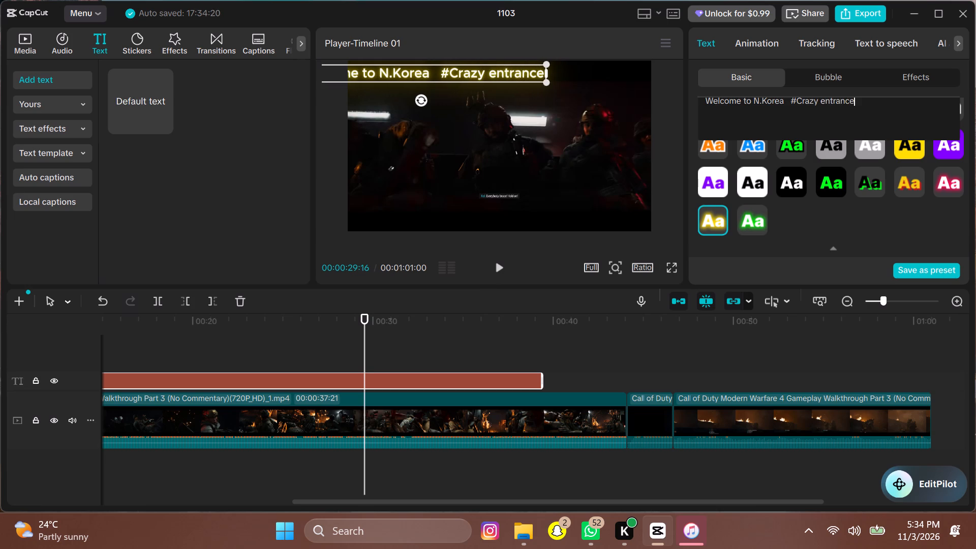
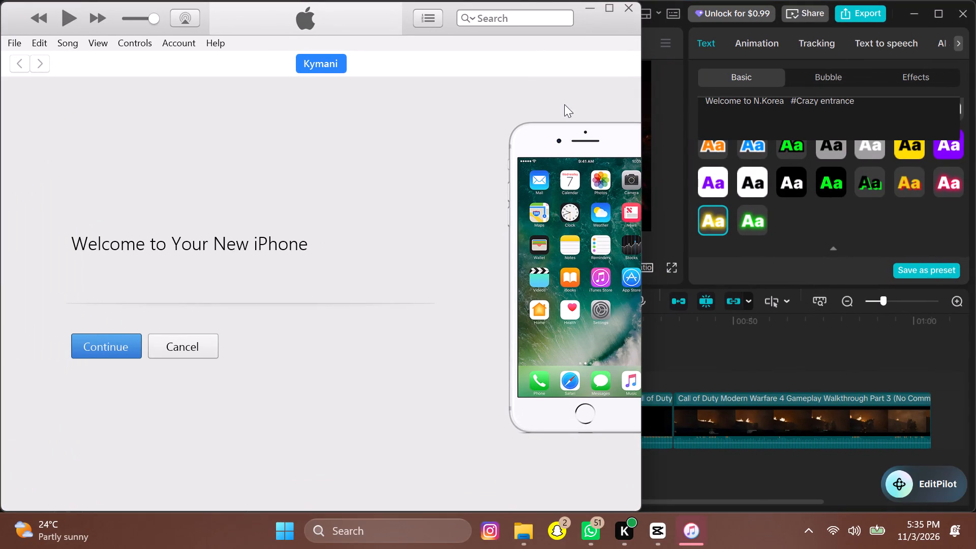
Close the iTunes window and shift the "Welcome to N.Korea #Crazy entrance" title along the top edge so its full wording fits inside the video frame.
{"action": "left_click", "coordinate": [633, 10]}
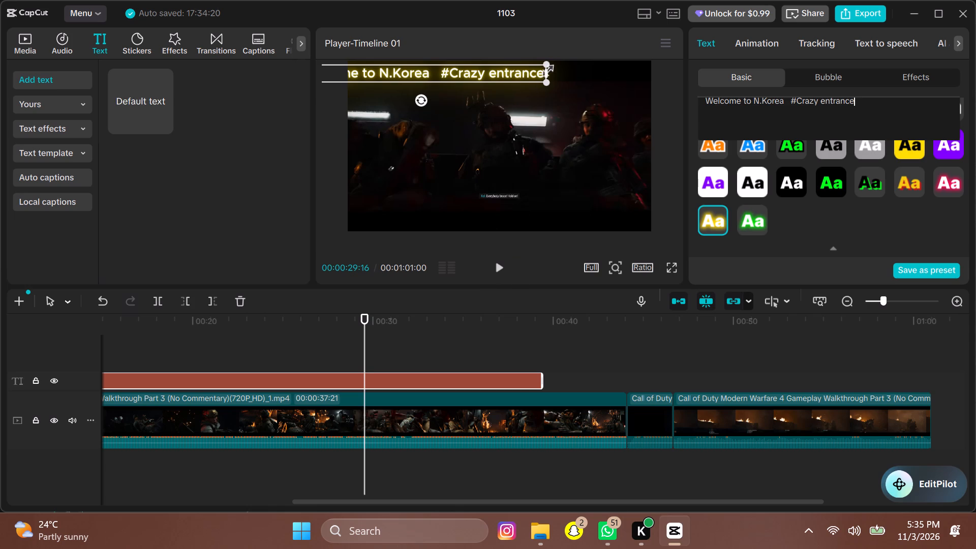
{"action": "left_click_drag", "start_coordinate": [523, 81], "coordinate": [593, 81]}
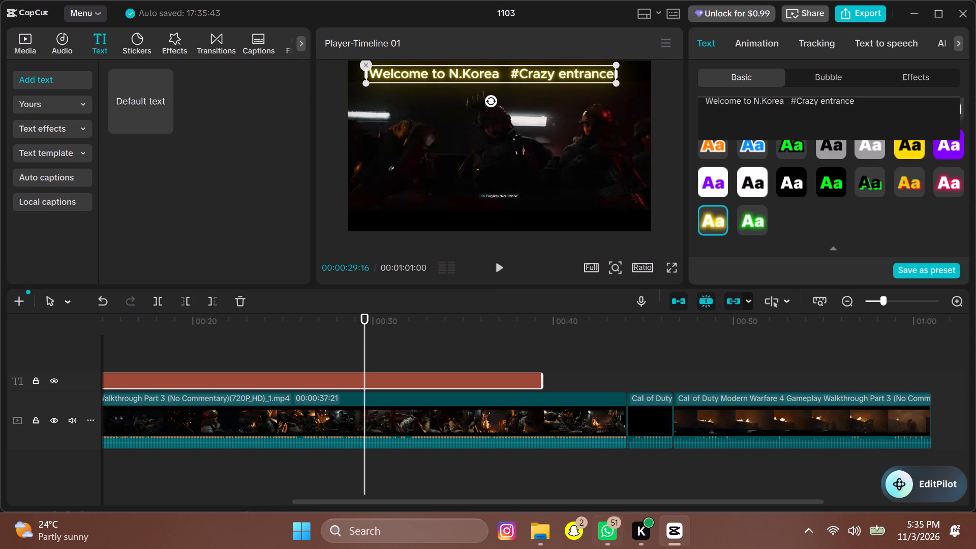
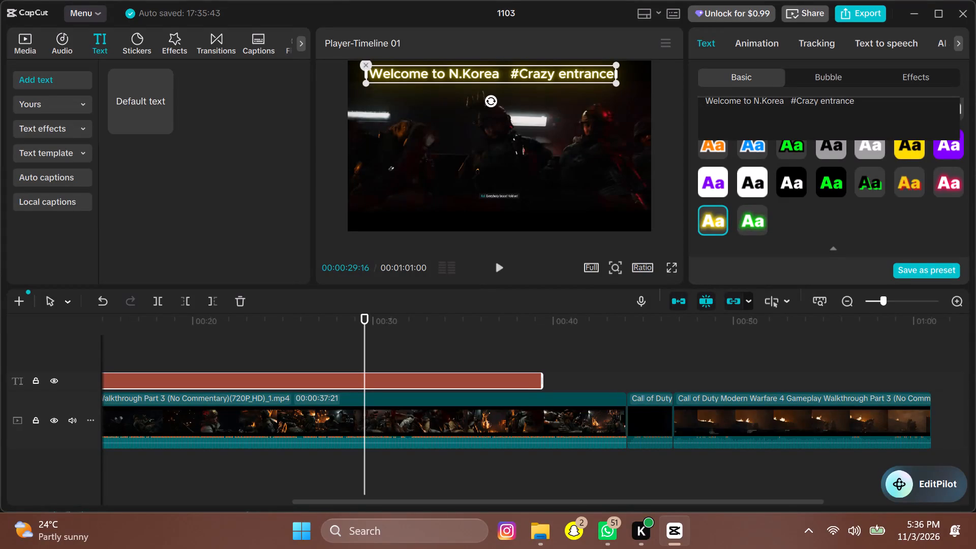
Append the copied crying-face and raised-hands emojis to the end of the "Welcome to N.Korea #Crazy entrance" title.
{"action": "key", "text": "ctrl+v"}
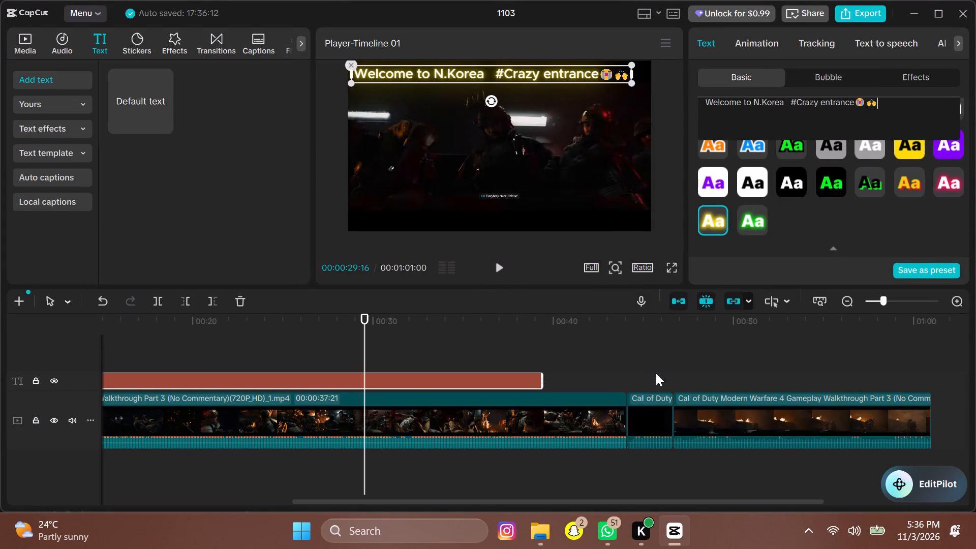
Set the project's aspect ratio to 3:4.
{"action": "left_click", "coordinate": [645, 269]}
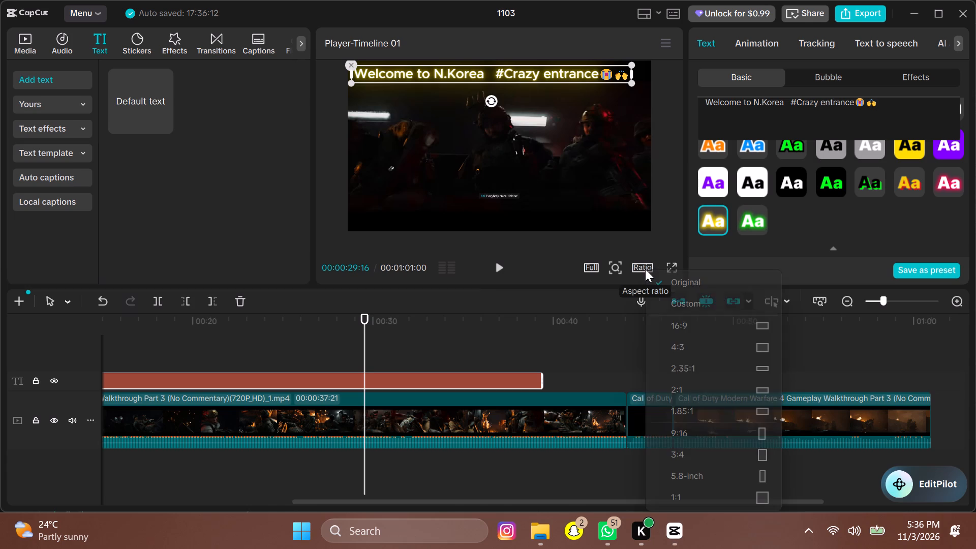
{"action": "left_click", "coordinate": [700, 452]}
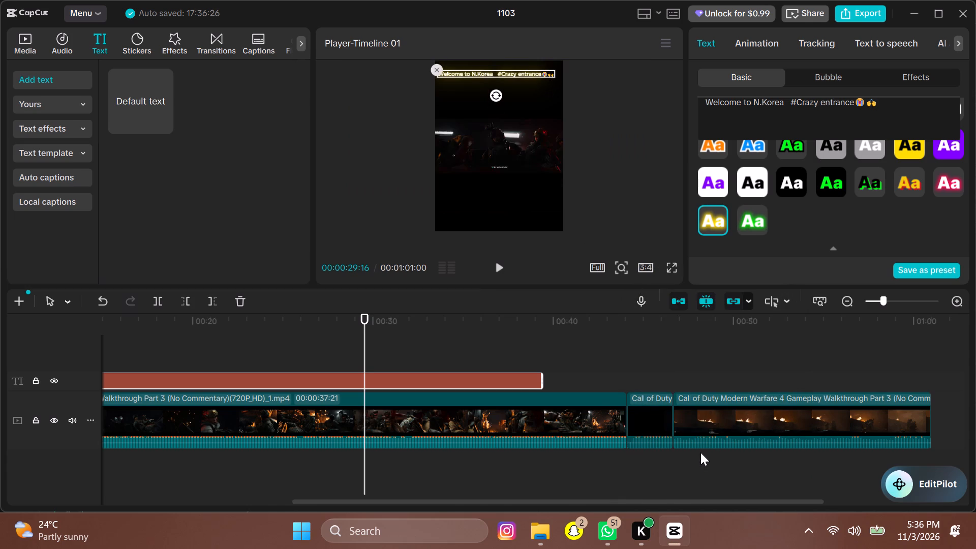
Play the opening of the timeline up to the NORTH KOREA clip and enlarge that clip to 140% scale.
{"action": "left_click", "coordinate": [514, 164]}
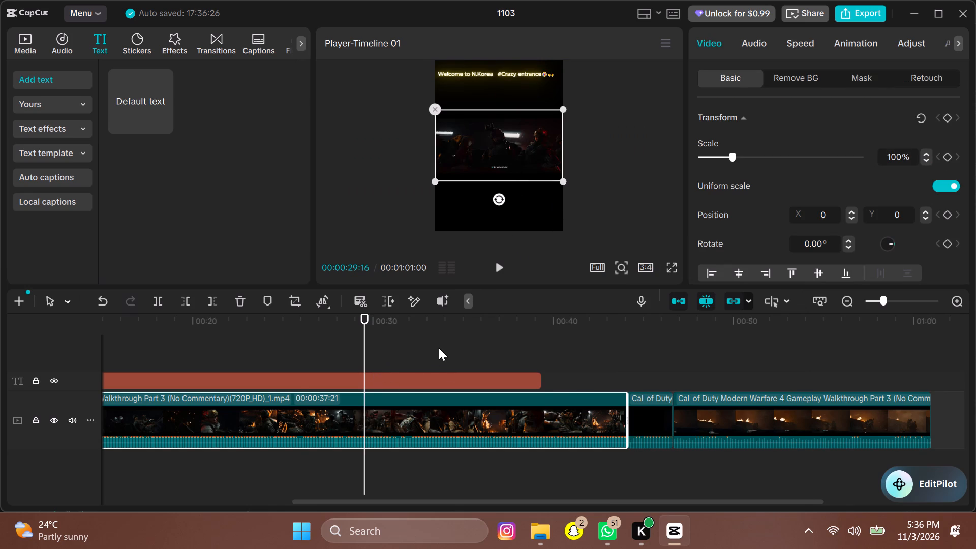
{"action": "scroll", "coordinate": [439, 348], "scroll_direction": "right", "scroll_amount": 16}
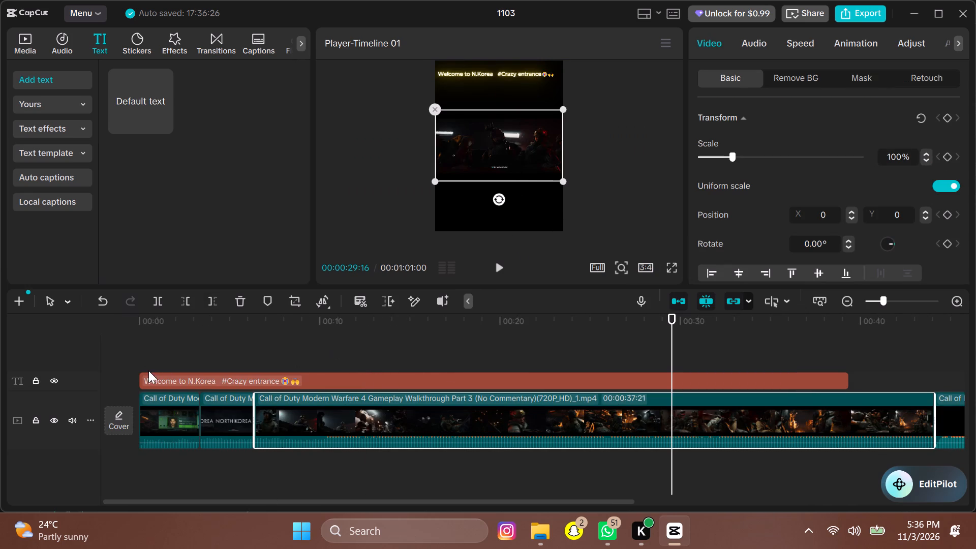
{"action": "left_click", "coordinate": [150, 355]}
{"action": "key", "text": "space"}
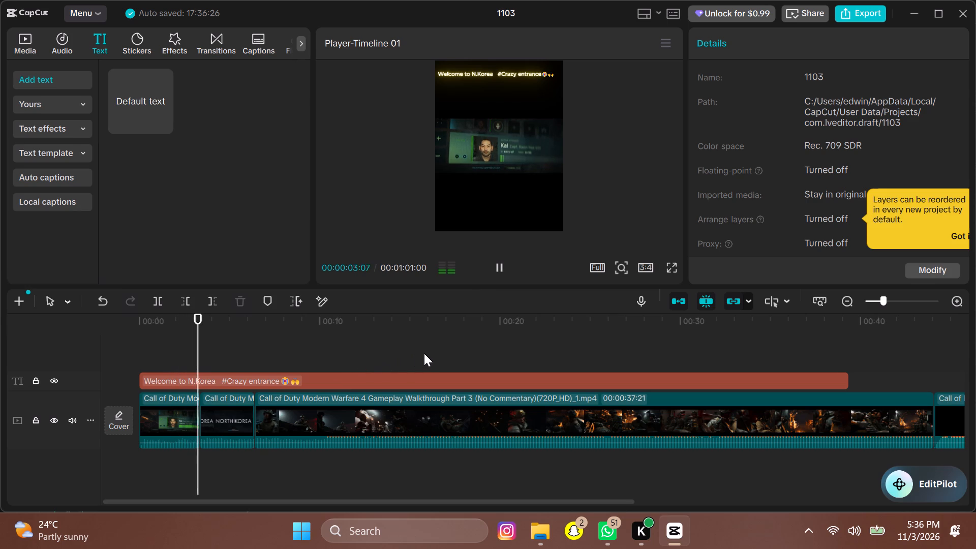
{"action": "key", "text": "space"}
{"action": "left_click", "coordinate": [513, 137]}
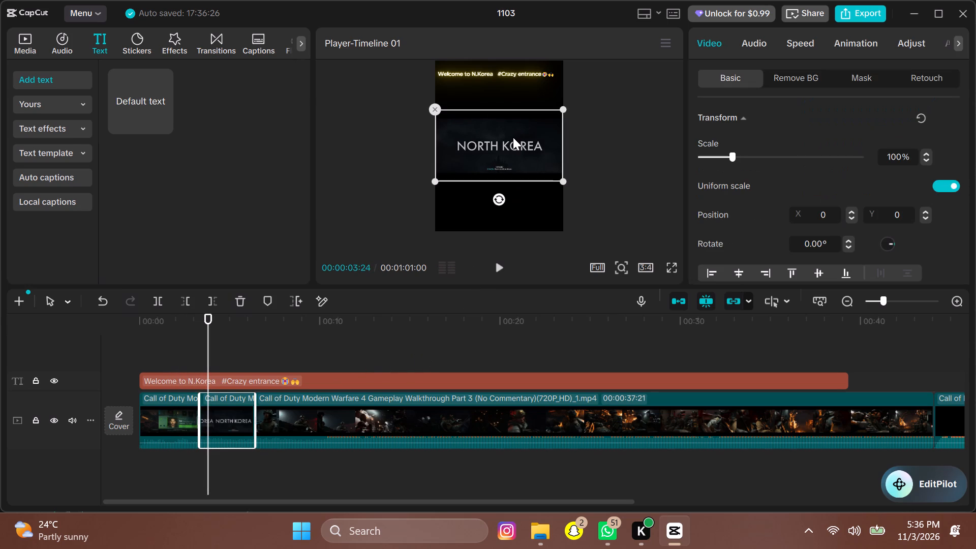
{"action": "left_click_drag", "start_coordinate": [561, 181], "coordinate": [571, 190]}
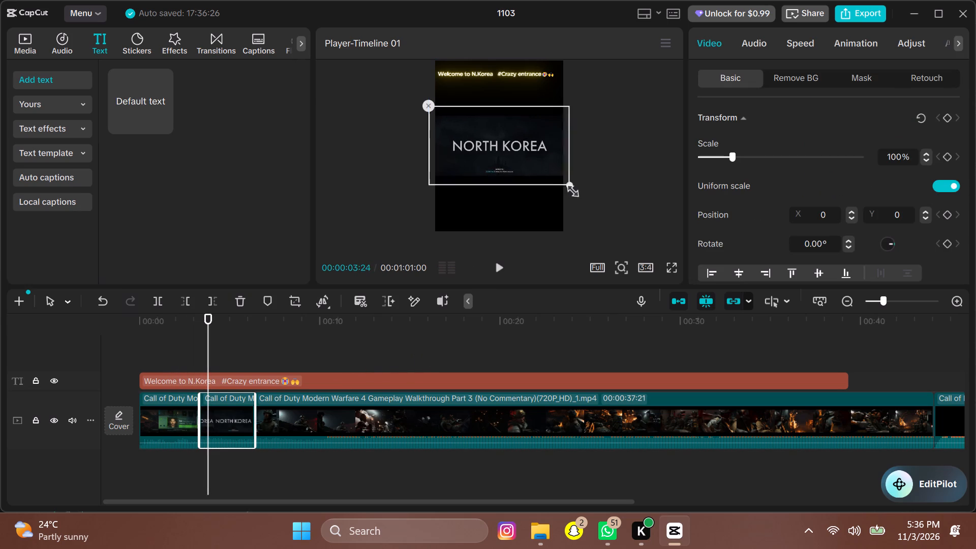
{"action": "left_click_drag", "start_coordinate": [571, 190], "coordinate": [596, 208]}
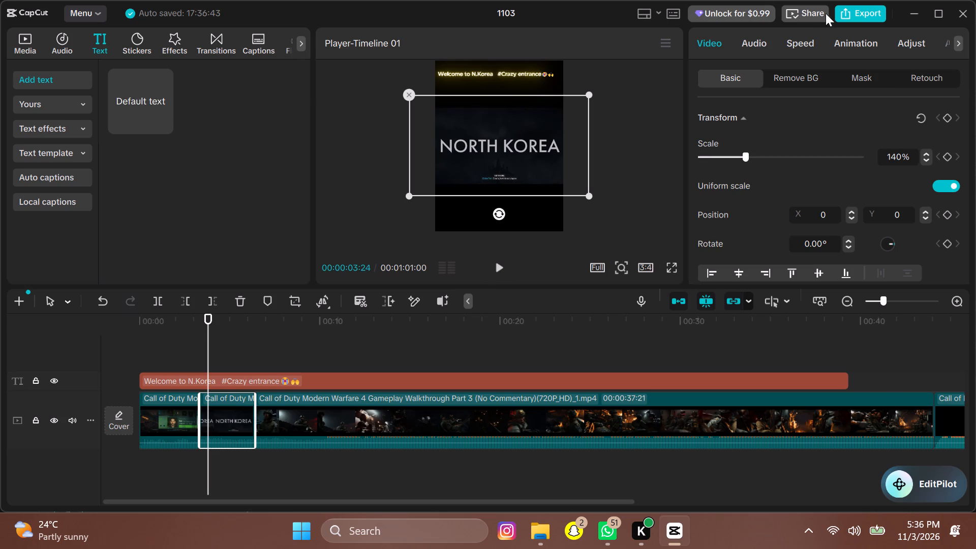
Open the export settings and name the output file "Call Of duty Mordern Warfare 4".
{"action": "left_click", "coordinate": [865, 15]}
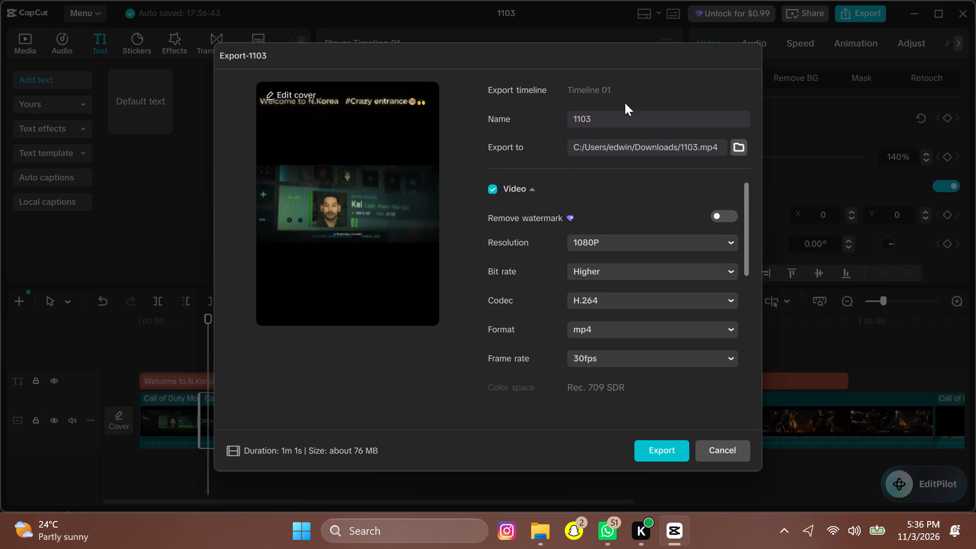
{"action": "left_click", "coordinate": [622, 117]}
{"action": "key", "text": "BackSpace"}
{"action": "key", "text": "BackSpace"}
{"action": "key", "text": "BackSpace"}
{"action": "key", "text": "BackSpace"}
{"action": "key", "text": "BackSpace"}
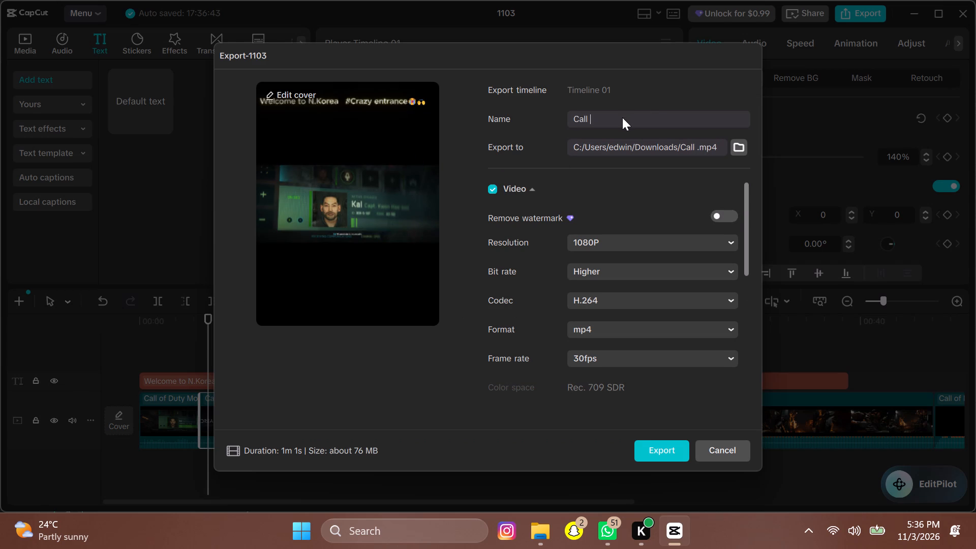
{"action": "type", "text": "f duty"}
{"action": "key", "text": "space"}
{"action": "type", "text": "ordern"}
{"action": "key", "text": "space"}
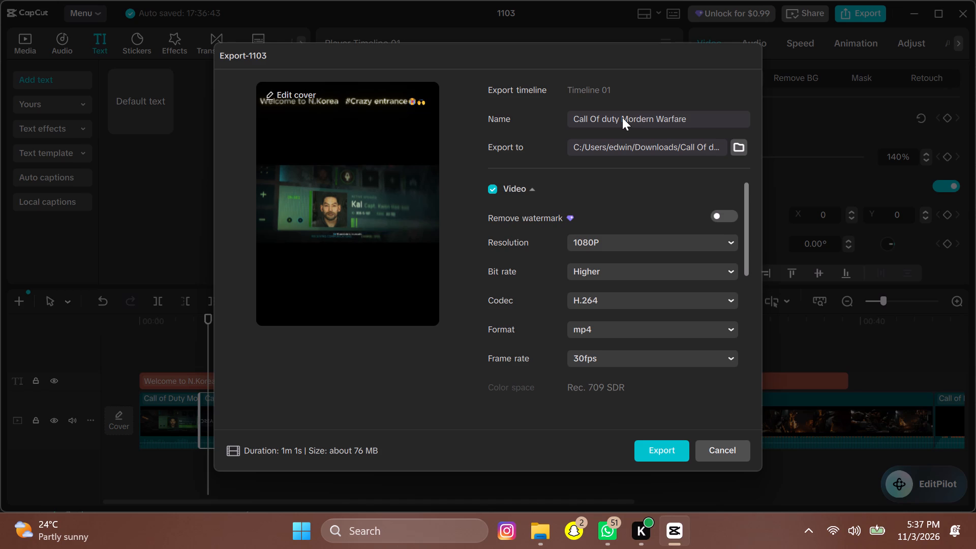
{"action": "key", "text": "4"}
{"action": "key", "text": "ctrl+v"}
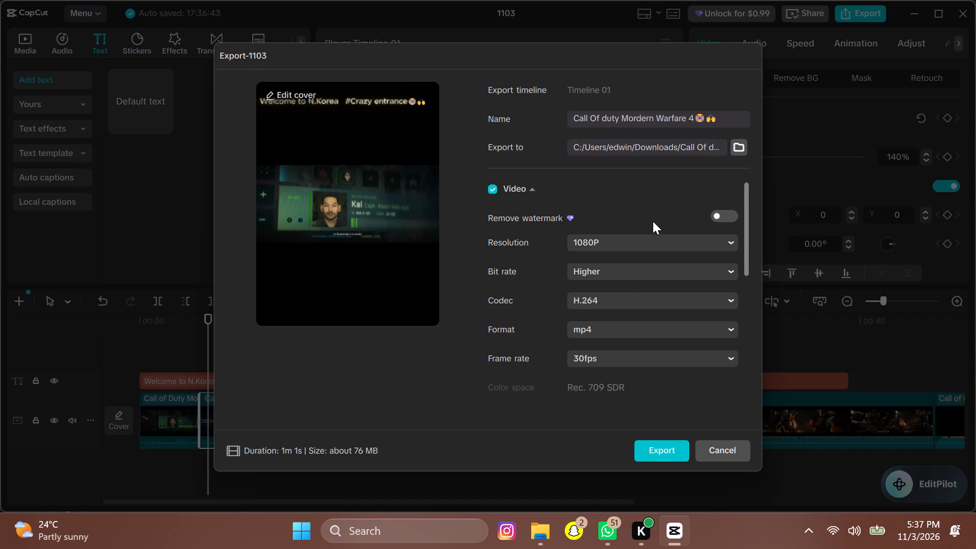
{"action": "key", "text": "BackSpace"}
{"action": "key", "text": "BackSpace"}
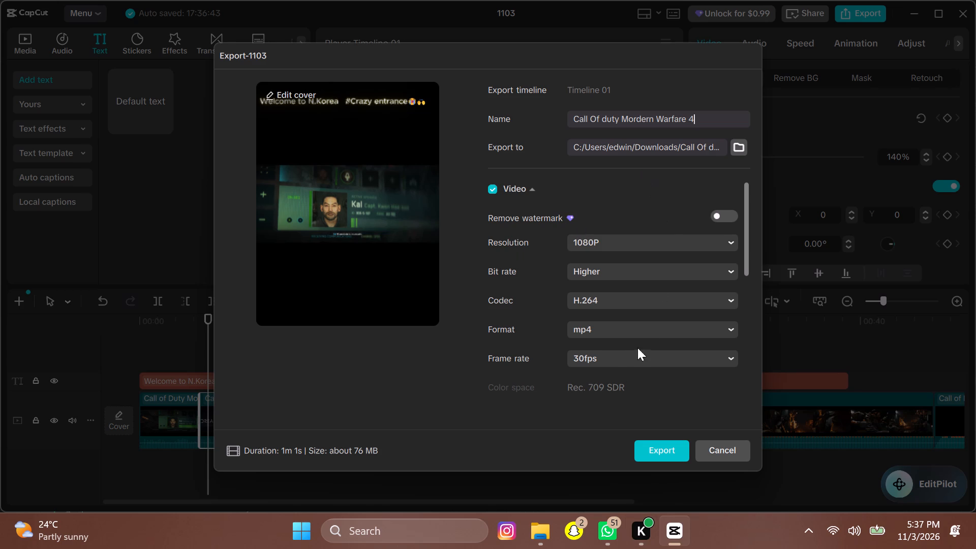
Check the remaining export options and export the video as a 1080P, 30fps mp4.
{"action": "scroll", "coordinate": [659, 318], "scroll_direction": "down", "scroll_amount": 5}
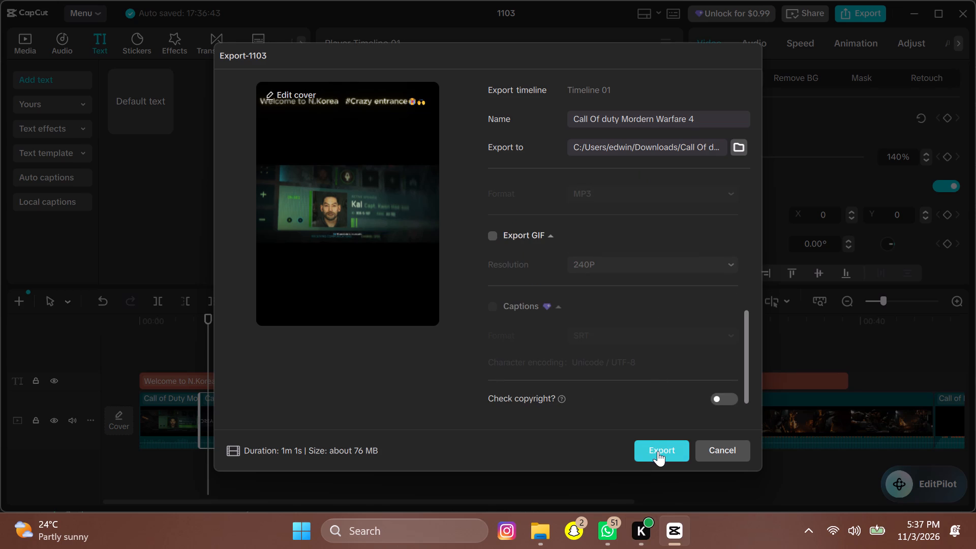
{"action": "left_click", "coordinate": [658, 451]}
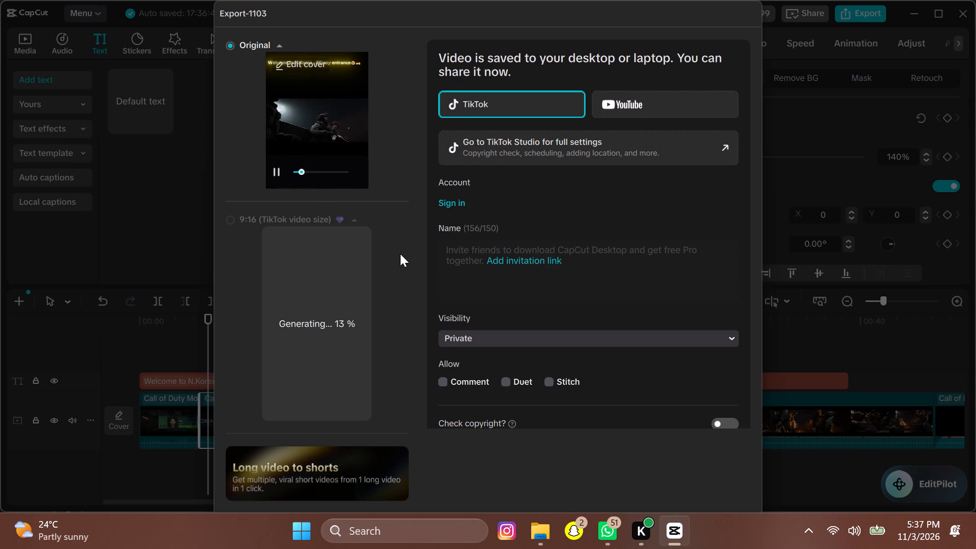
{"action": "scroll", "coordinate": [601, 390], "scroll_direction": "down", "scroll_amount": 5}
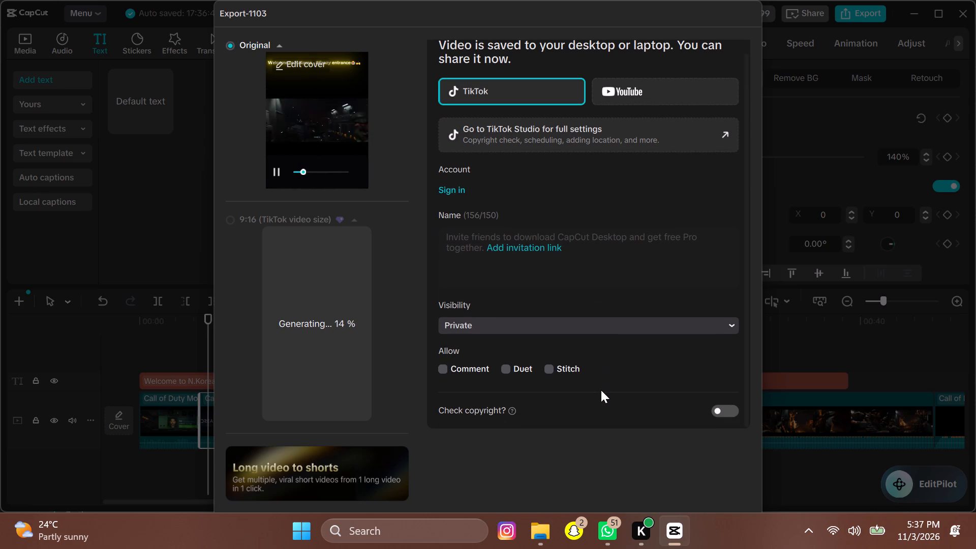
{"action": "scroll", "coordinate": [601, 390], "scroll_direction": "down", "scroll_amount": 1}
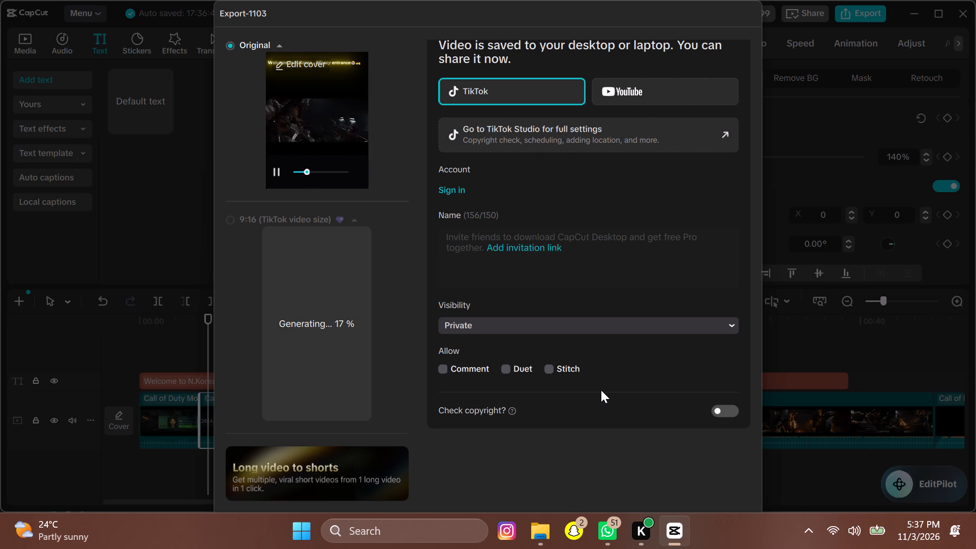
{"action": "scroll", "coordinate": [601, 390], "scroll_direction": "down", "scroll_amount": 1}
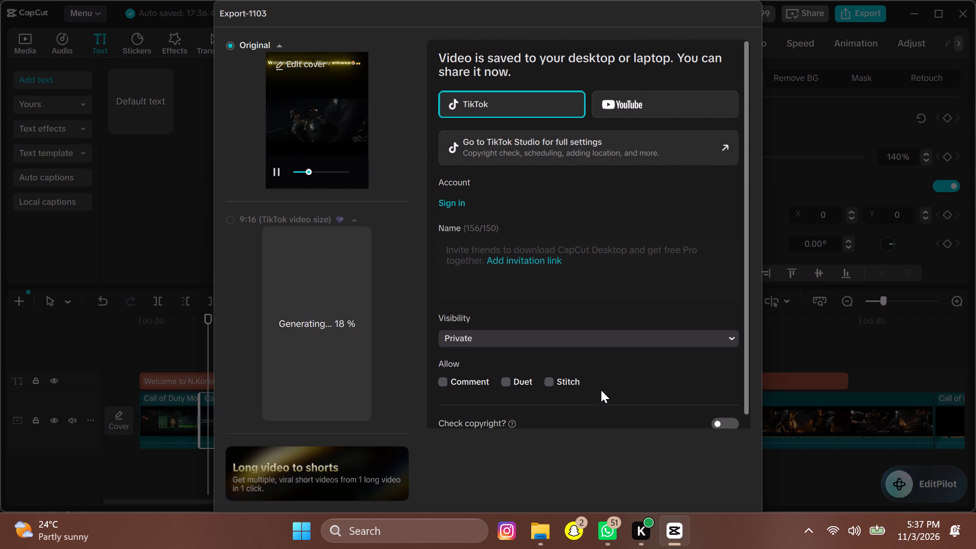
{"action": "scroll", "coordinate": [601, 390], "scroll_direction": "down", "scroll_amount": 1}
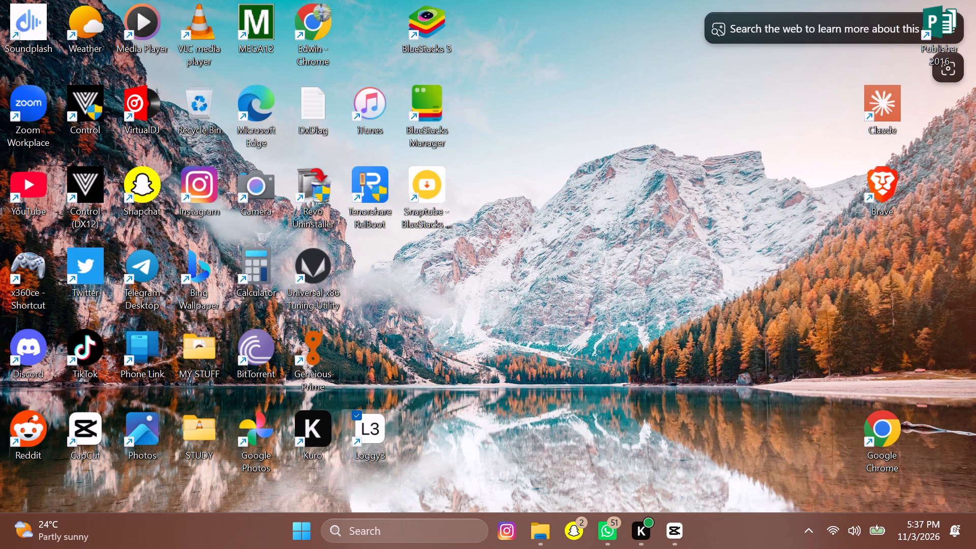
Open Instagram and start a new post with the "Call Of duty Mordern Warfare 4" video from the Downloads folder.
{"action": "left_click", "coordinate": [546, 545]}
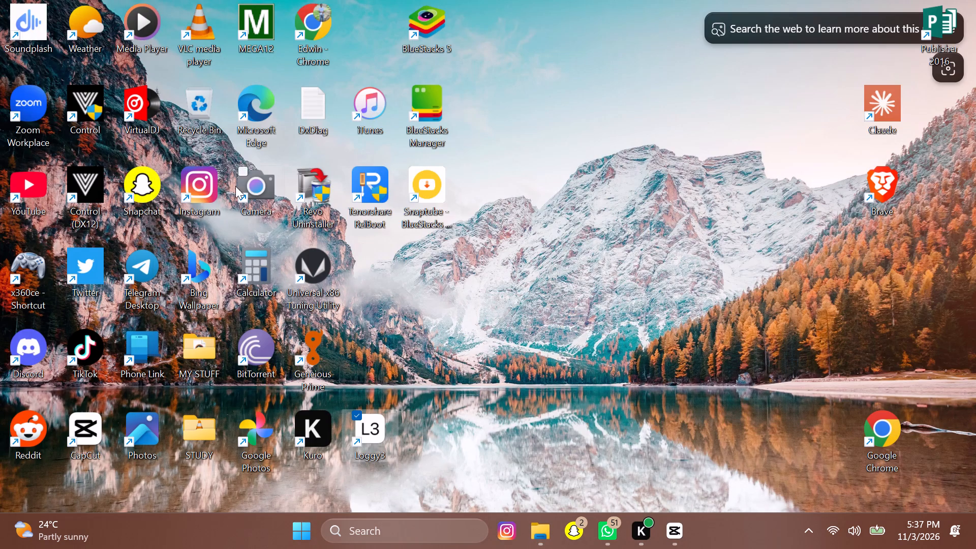
{"action": "double_click", "coordinate": [202, 189]}
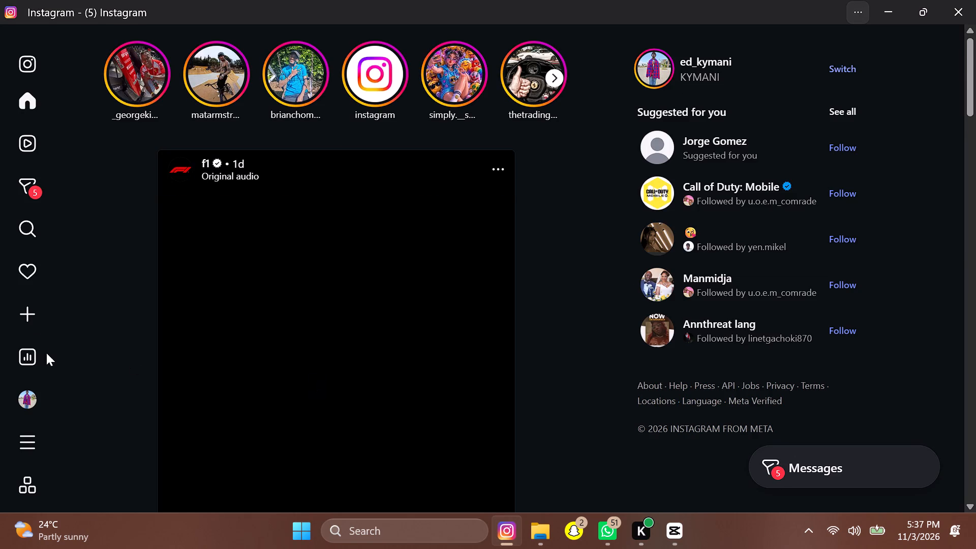
{"action": "left_click", "coordinate": [33, 311]}
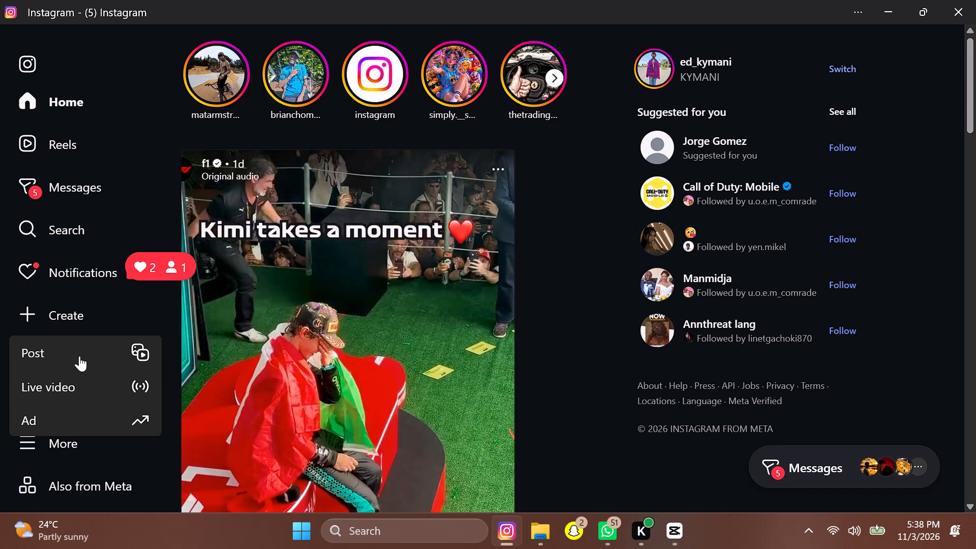
{"action": "left_click", "coordinate": [79, 356]}
{"action": "left_click", "coordinate": [482, 342]}
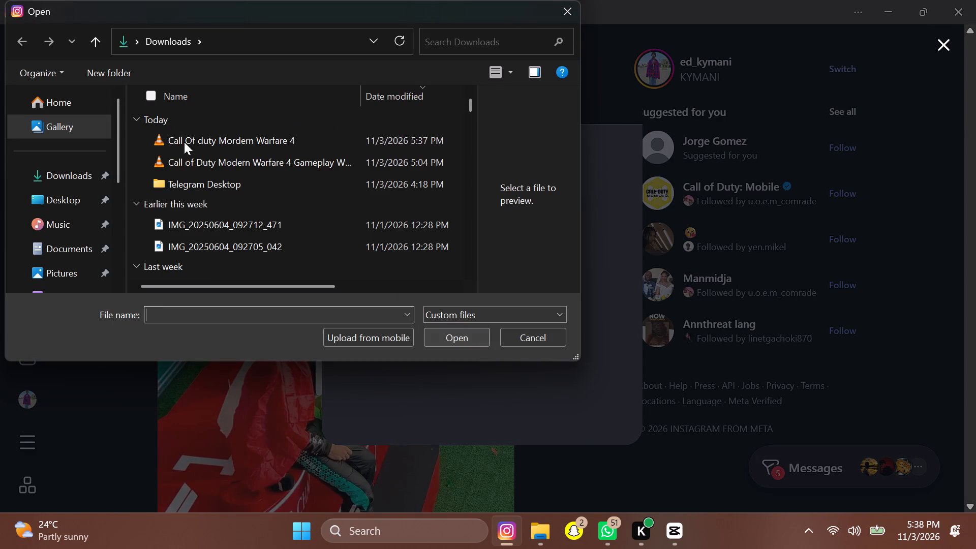
{"action": "left_click", "coordinate": [215, 142]}
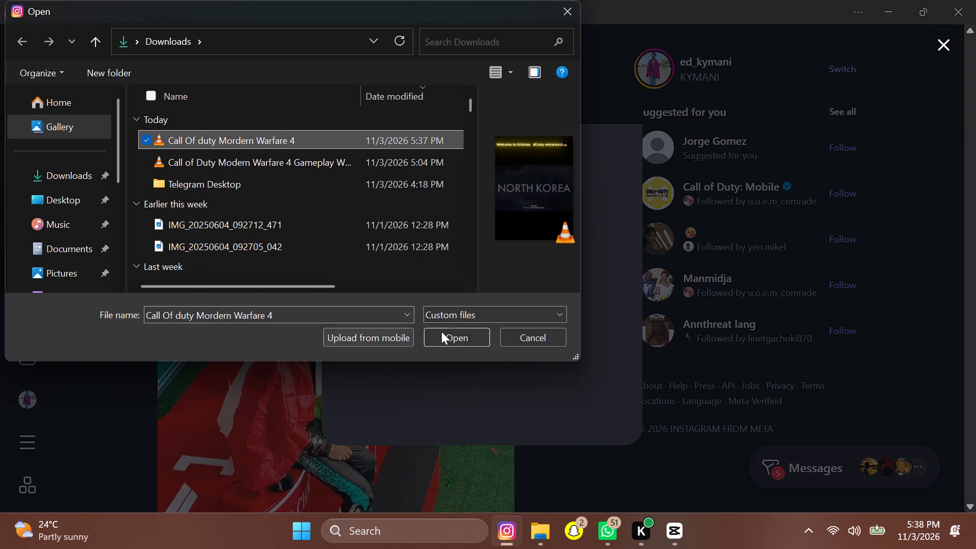
{"action": "left_click", "coordinate": [462, 331]}
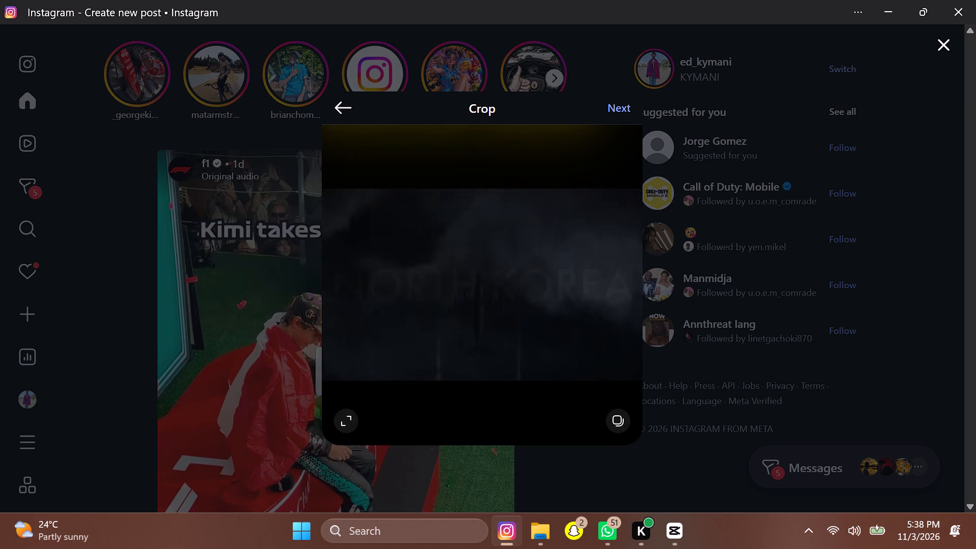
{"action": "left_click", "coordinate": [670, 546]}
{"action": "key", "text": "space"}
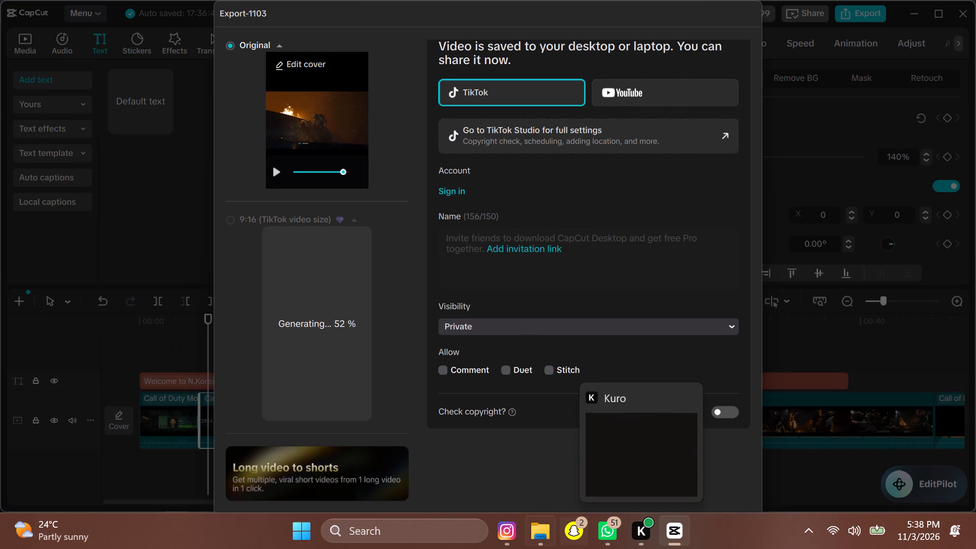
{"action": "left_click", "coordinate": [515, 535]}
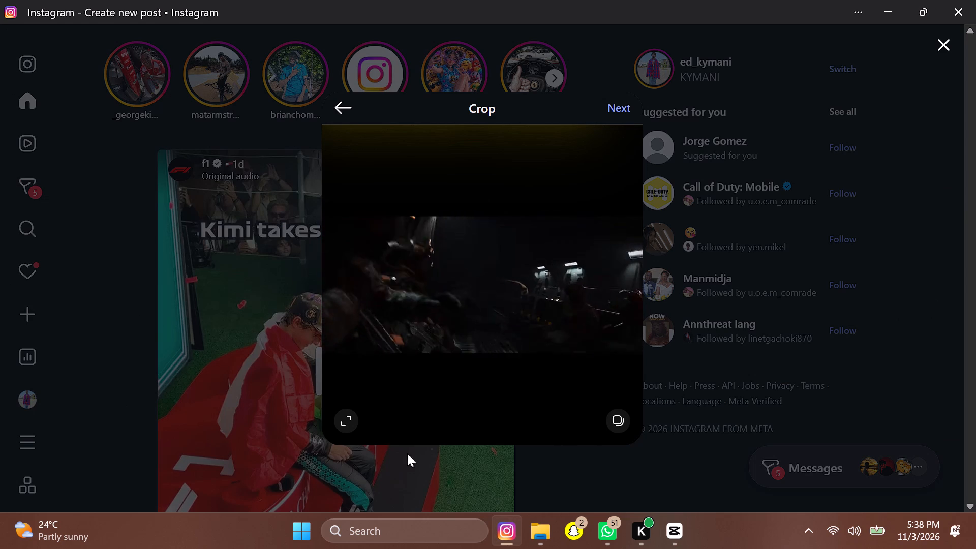
Set the new post's video crop to its Original aspect ratio.
{"action": "left_click", "coordinate": [344, 422]}
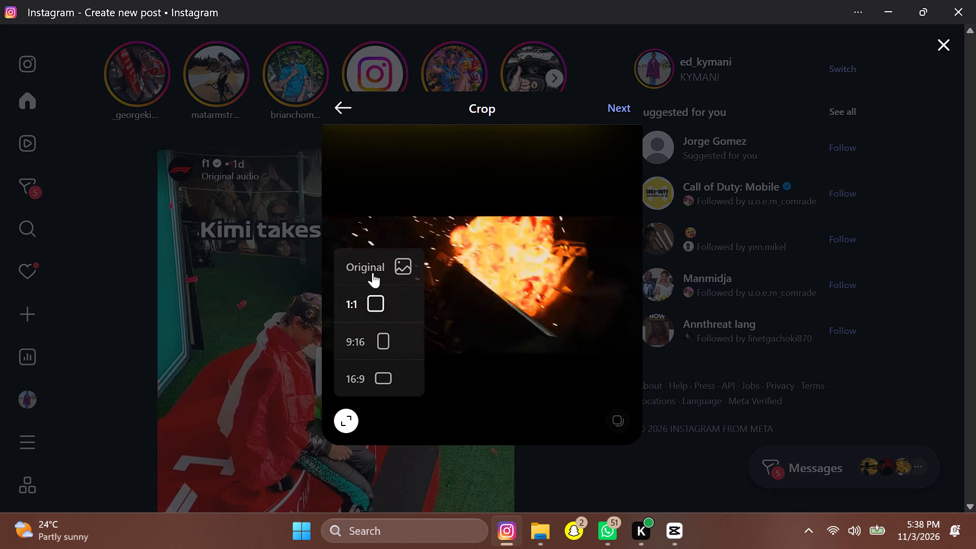
{"action": "left_click", "coordinate": [370, 271]}
{"action": "left_click", "coordinate": [524, 393]}
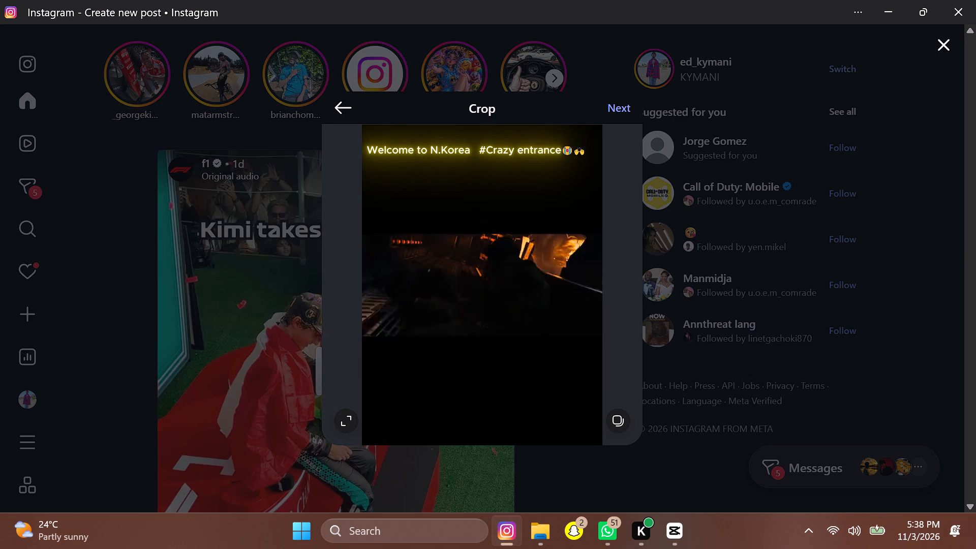
Switch to CapCut and look over the sharing options in the export window.
{"action": "left_click", "coordinate": [675, 539]}
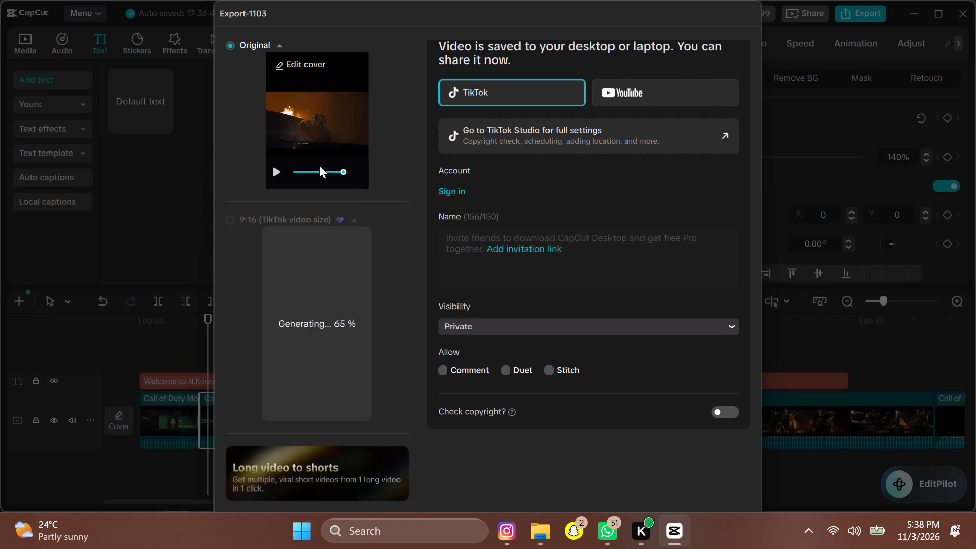
{"action": "left_click", "coordinate": [149, 226]}
{"action": "scroll", "coordinate": [561, 407], "scroll_direction": "down", "scroll_amount": 11}
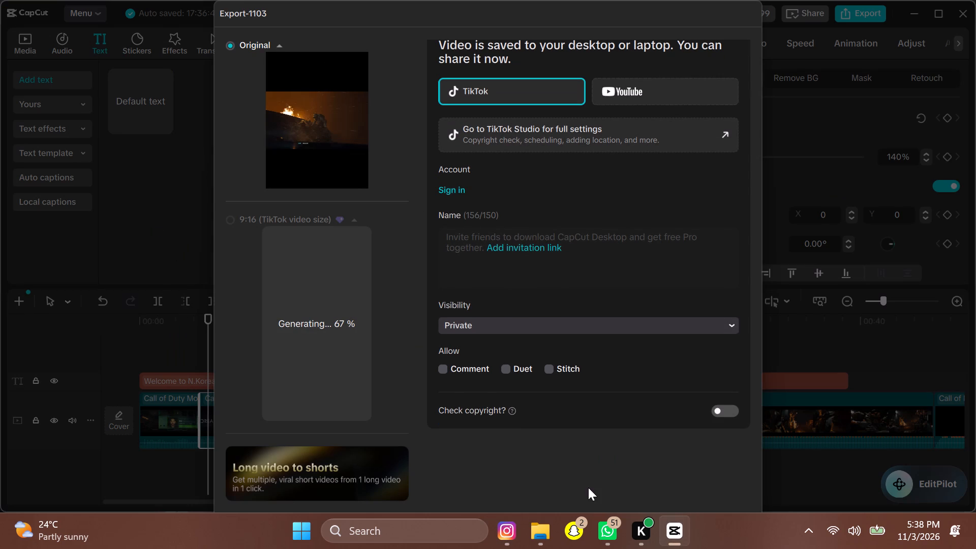
{"action": "scroll", "coordinate": [416, 283], "scroll_direction": "up", "scroll_amount": 4}
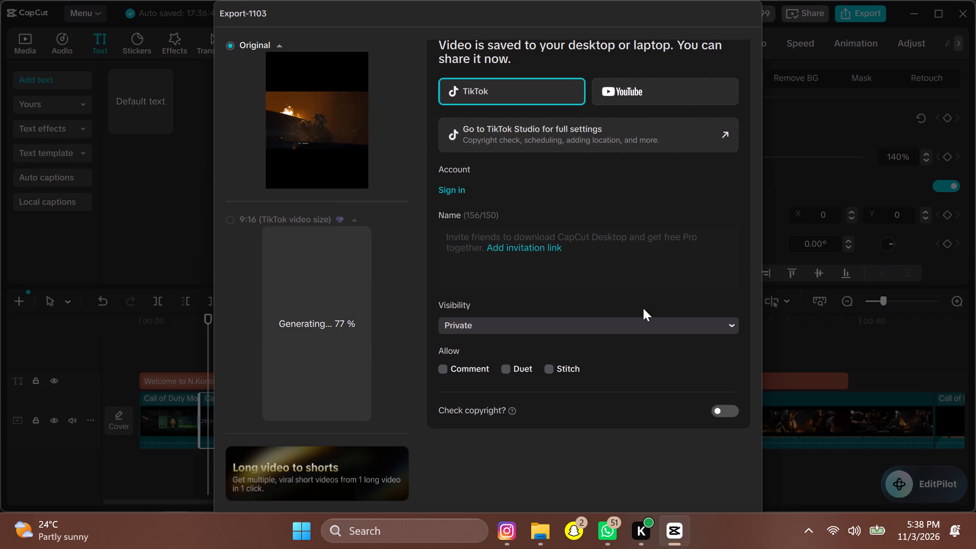
{"action": "left_click", "coordinate": [808, 206]}
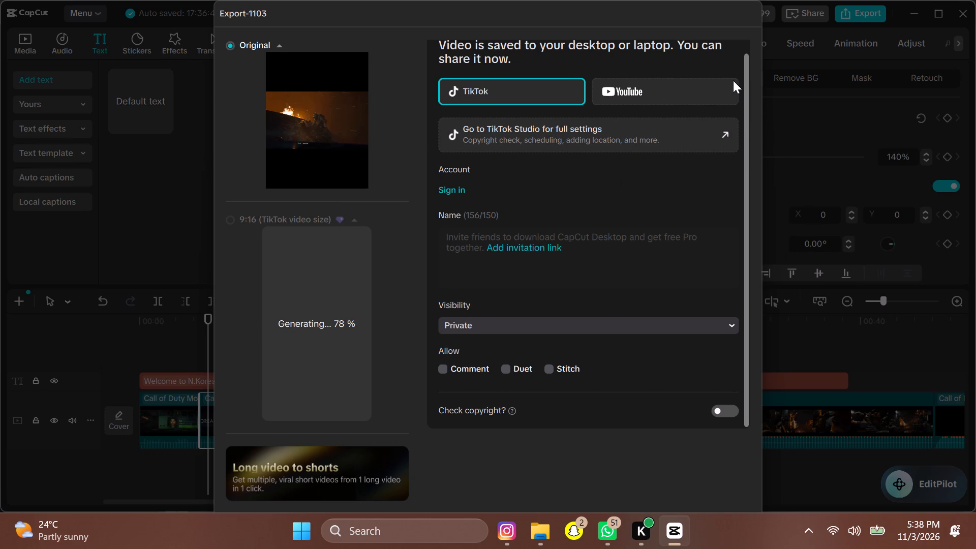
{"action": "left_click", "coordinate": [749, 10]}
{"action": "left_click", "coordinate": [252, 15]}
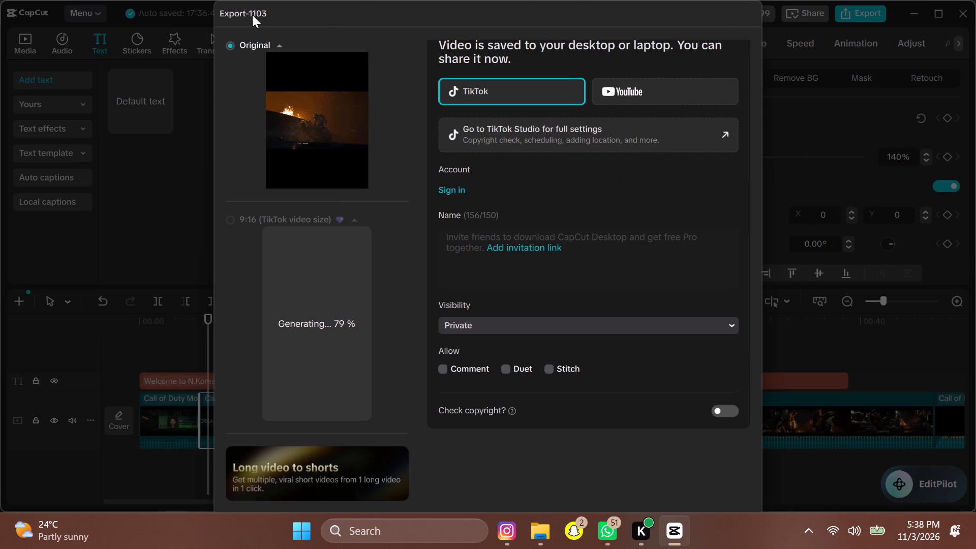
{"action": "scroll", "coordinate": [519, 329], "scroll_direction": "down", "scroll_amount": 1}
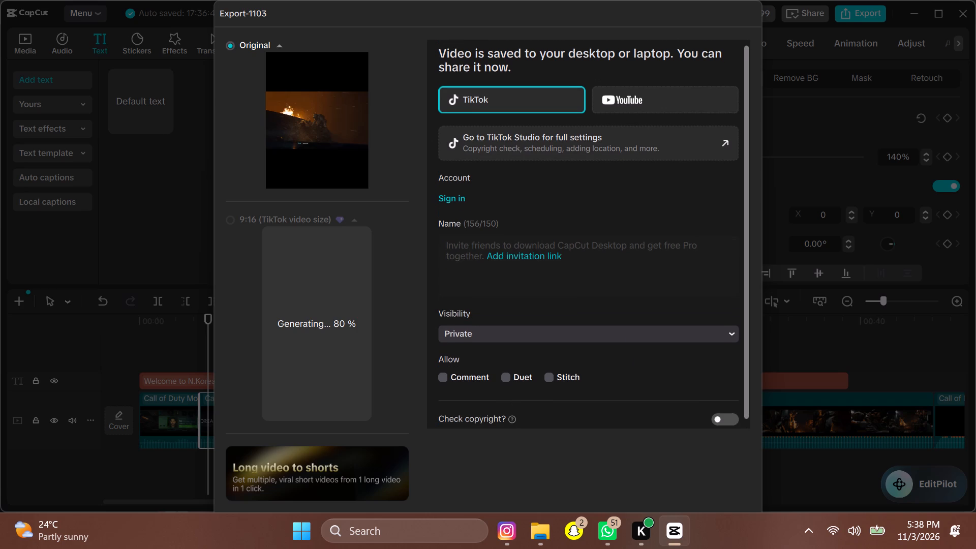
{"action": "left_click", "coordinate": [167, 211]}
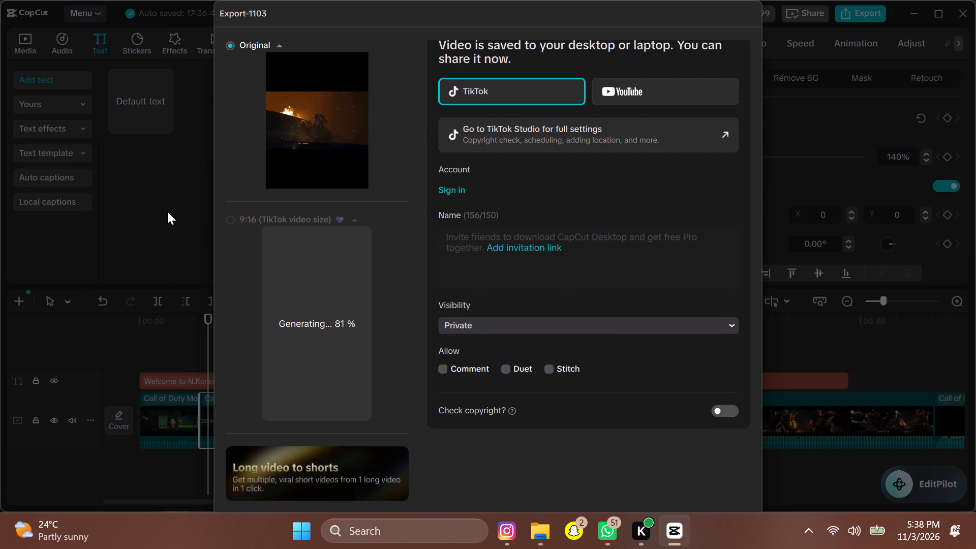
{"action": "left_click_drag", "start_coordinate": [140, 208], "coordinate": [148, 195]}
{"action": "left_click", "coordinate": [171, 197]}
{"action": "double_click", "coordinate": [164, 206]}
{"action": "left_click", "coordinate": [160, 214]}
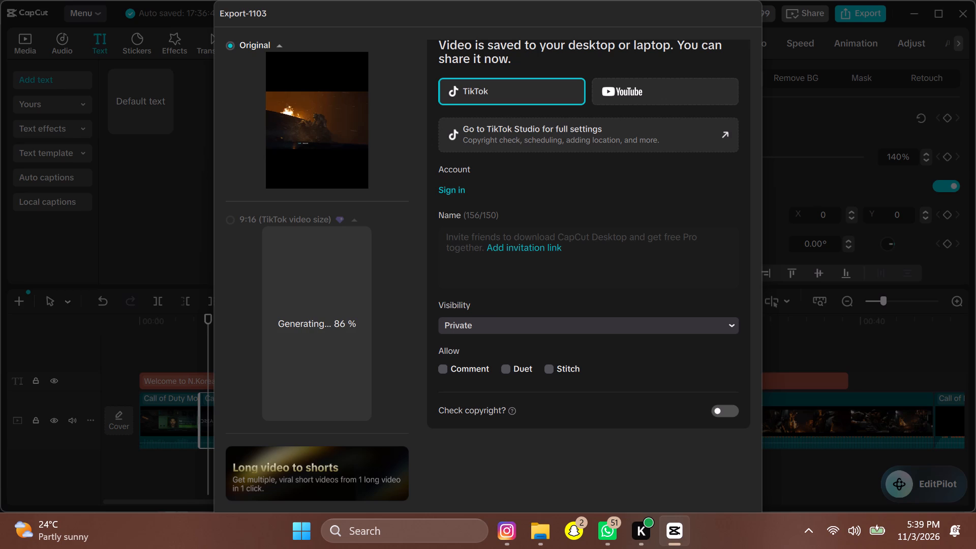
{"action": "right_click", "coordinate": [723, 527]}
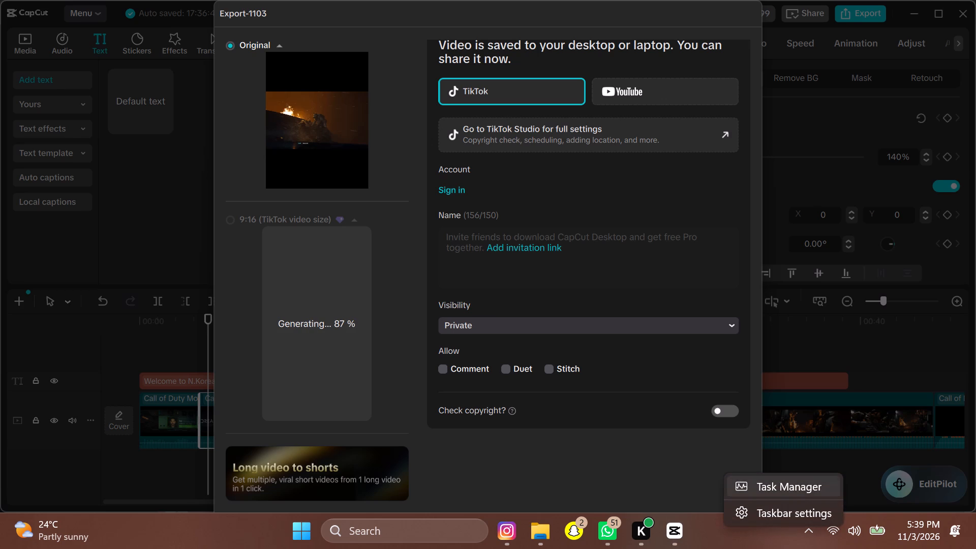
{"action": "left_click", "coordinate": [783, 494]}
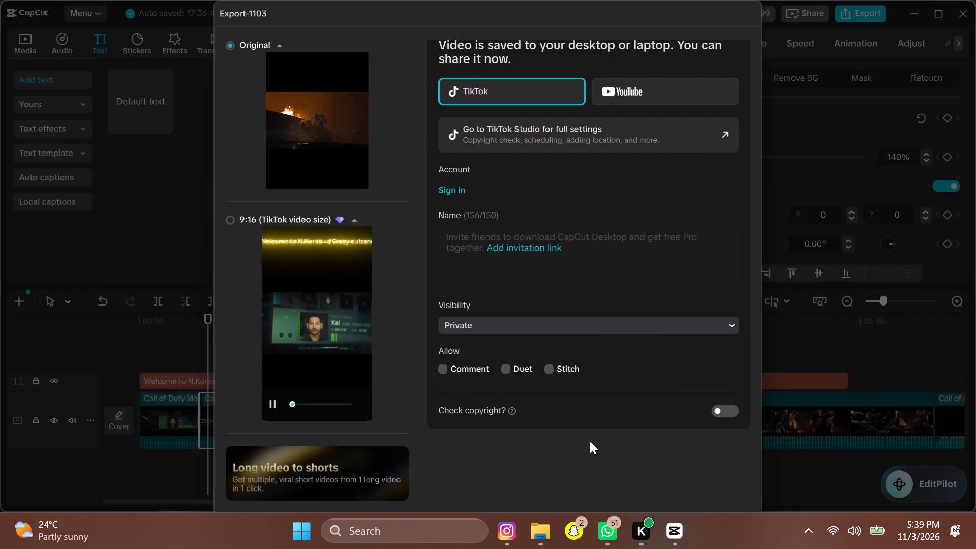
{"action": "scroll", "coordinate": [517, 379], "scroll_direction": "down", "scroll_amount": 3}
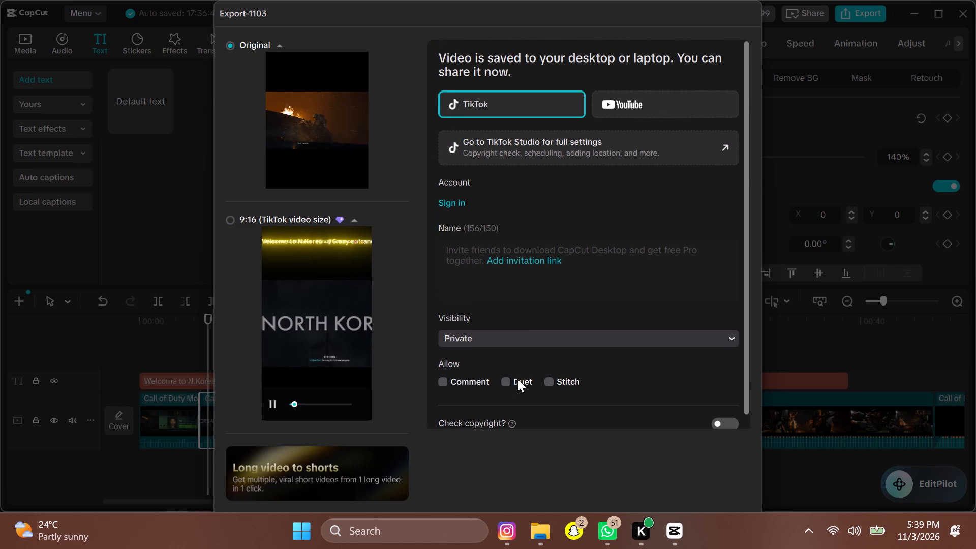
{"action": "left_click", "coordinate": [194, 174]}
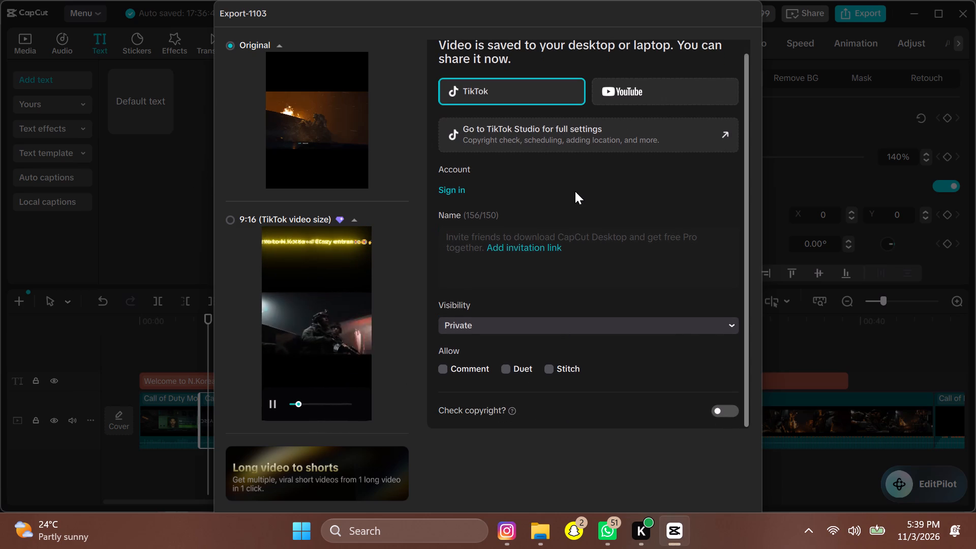
Preview the 9:16 TikTok-size version of the exported video and look over the YouTube sharing options.
{"action": "left_click", "coordinate": [231, 216]}
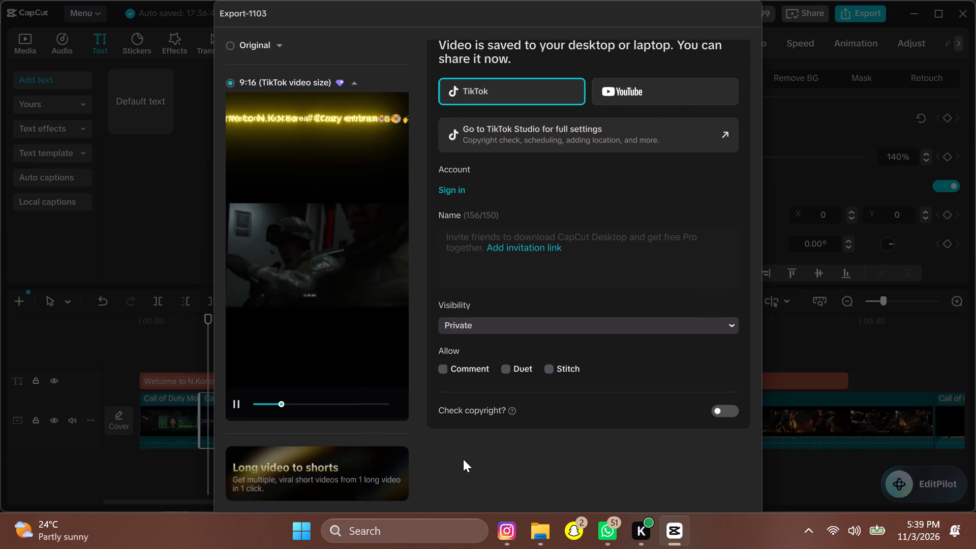
{"action": "scroll", "coordinate": [463, 459], "scroll_direction": "down", "scroll_amount": 2}
{"action": "left_click", "coordinate": [666, 88]}
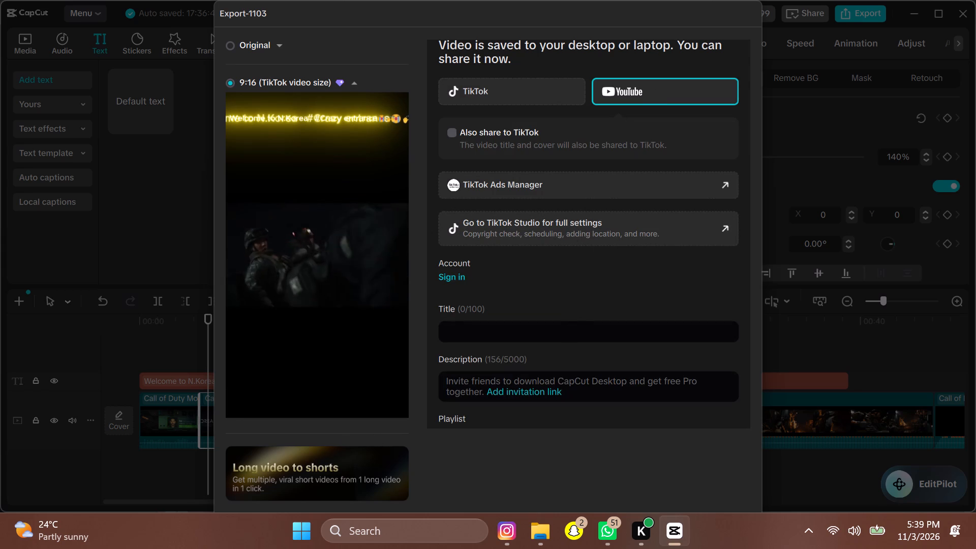
{"action": "left_click", "coordinate": [548, 340]}
{"action": "left_click", "coordinate": [209, 199]}
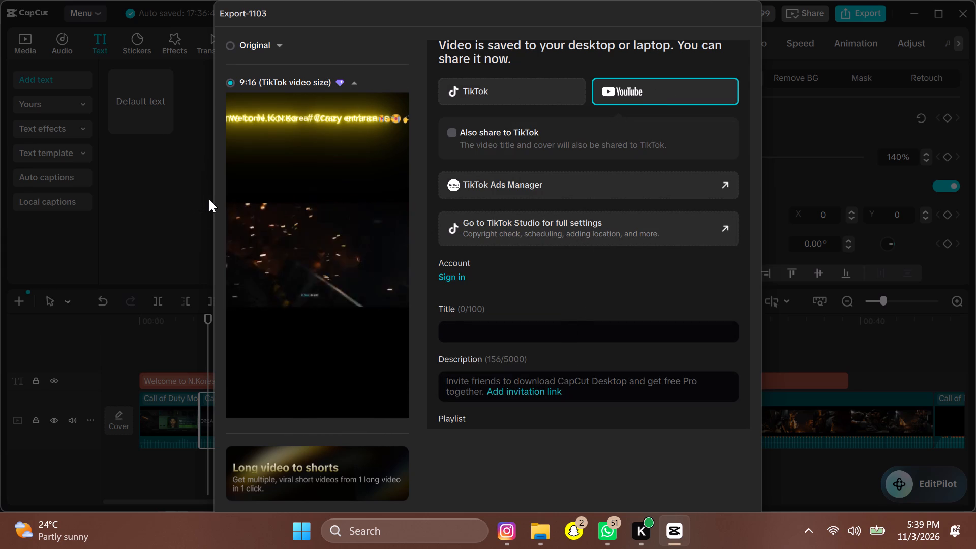
{"action": "triple_click", "coordinate": [754, 7]}
{"action": "triple_click", "coordinate": [754, 7]}
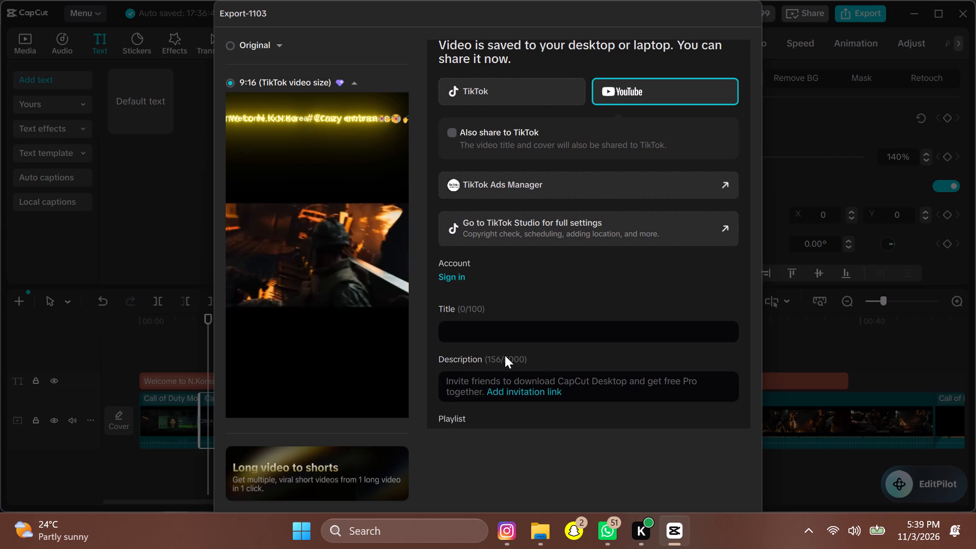
Switch to Instagram, set the new post's crop to Original and continue to the Edit stage.
{"action": "left_click", "coordinate": [509, 541]}
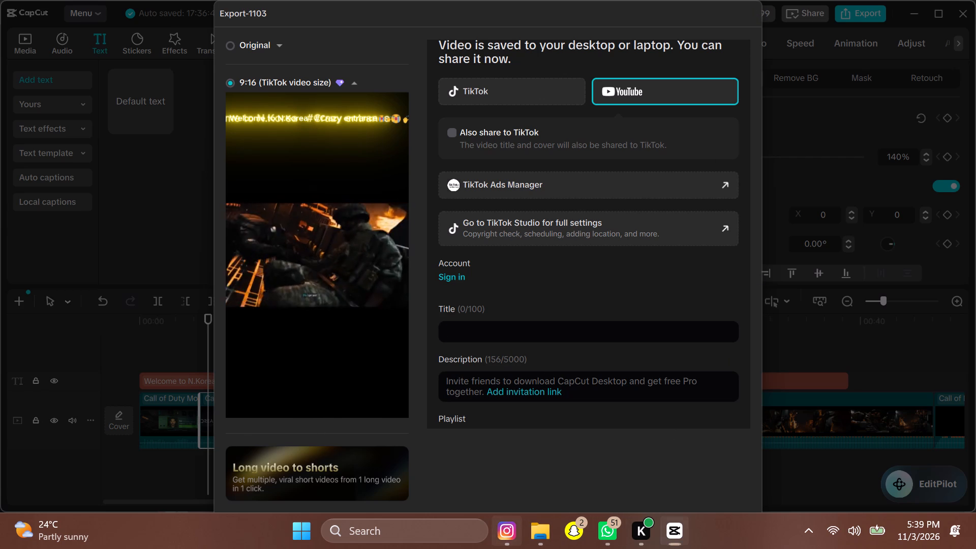
{"action": "left_click", "coordinate": [341, 422]}
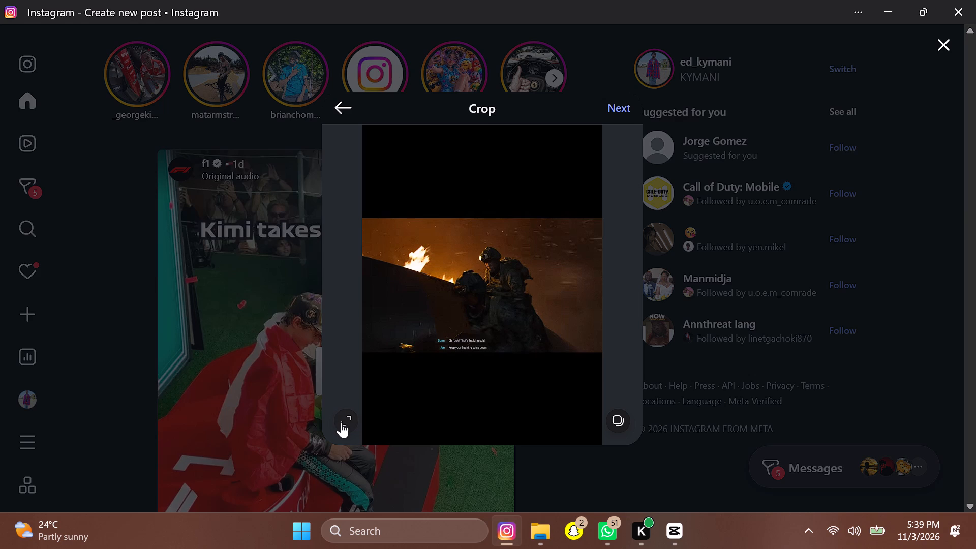
{"action": "left_click", "coordinate": [373, 273]}
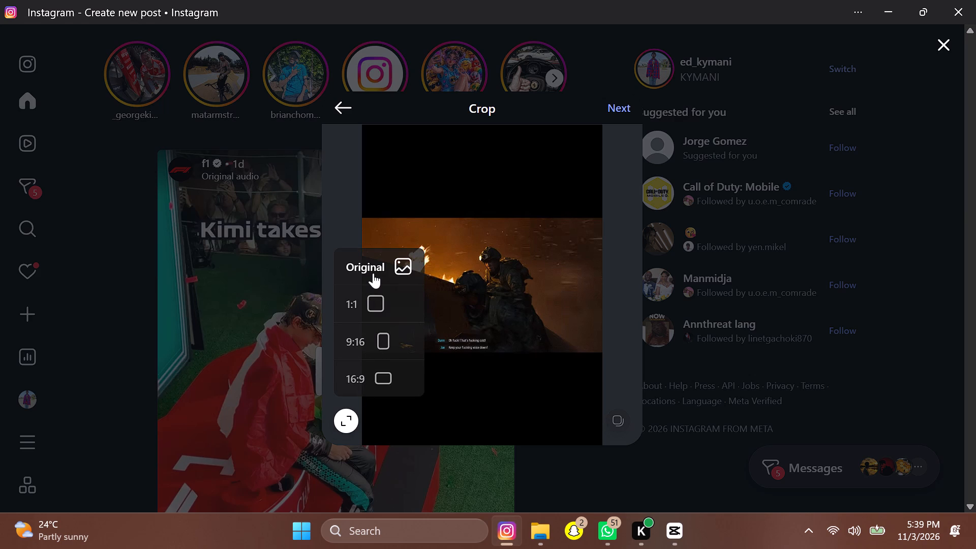
{"action": "left_click", "coordinate": [550, 257]}
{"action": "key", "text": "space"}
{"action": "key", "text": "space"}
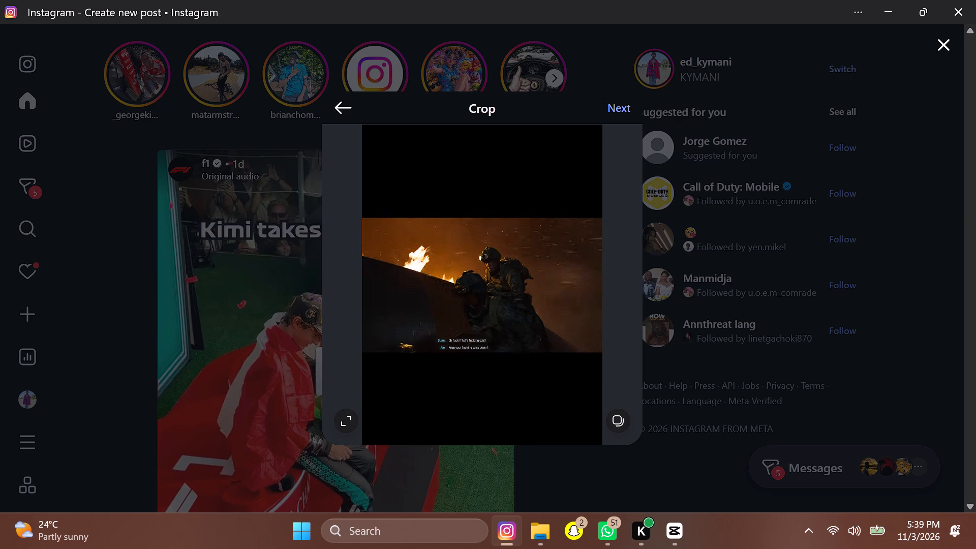
{"action": "left_click", "coordinate": [618, 108]}
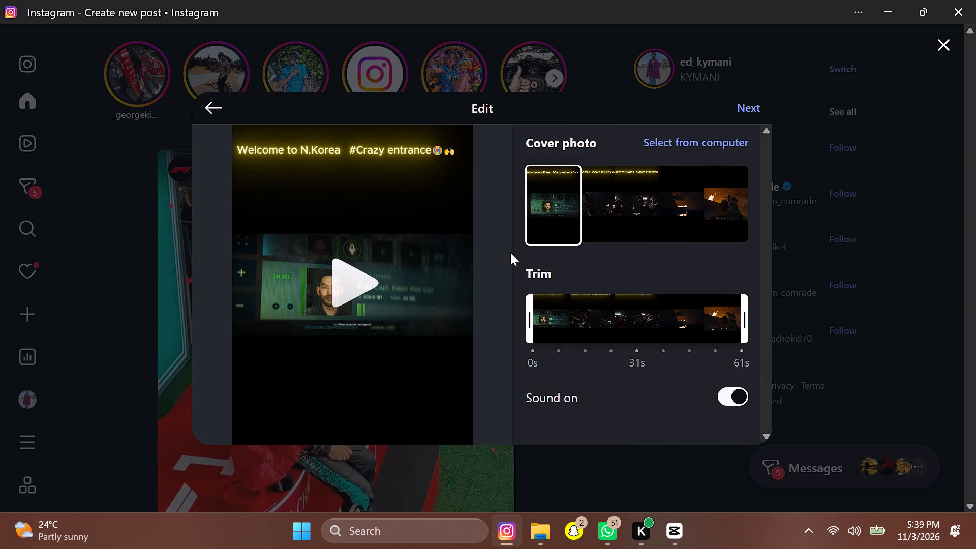
Choose an early frame showing the two helmeted soldiers side by side as the post's cover photo.
{"action": "left_click_drag", "start_coordinate": [551, 205], "coordinate": [573, 206]}
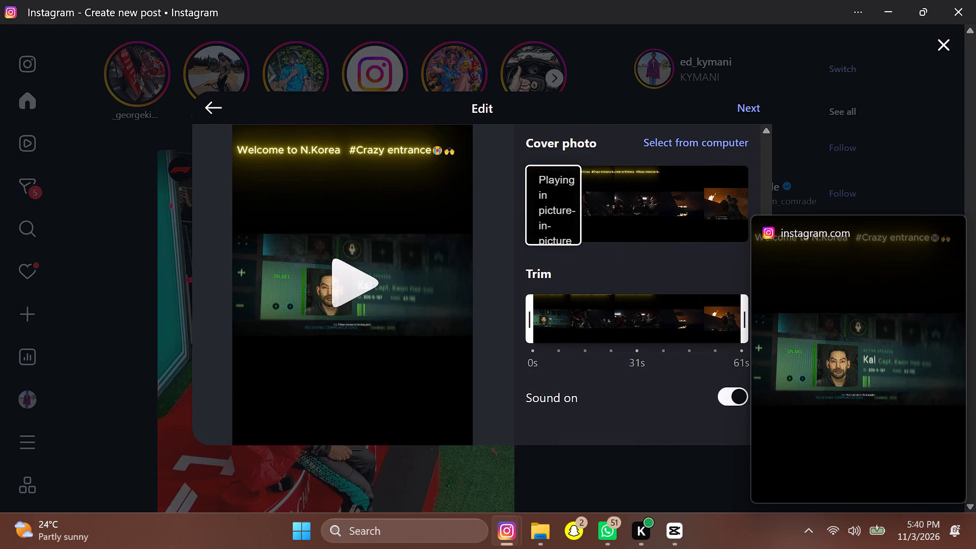
{"action": "left_click_drag", "start_coordinate": [552, 236], "coordinate": [577, 240]}
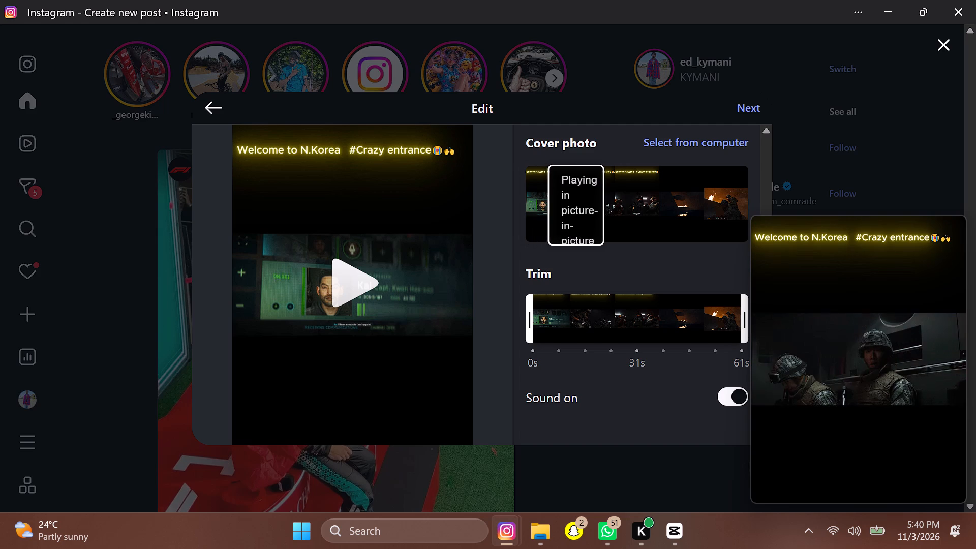
{"action": "left_click_drag", "start_coordinate": [577, 240], "coordinate": [595, 239]}
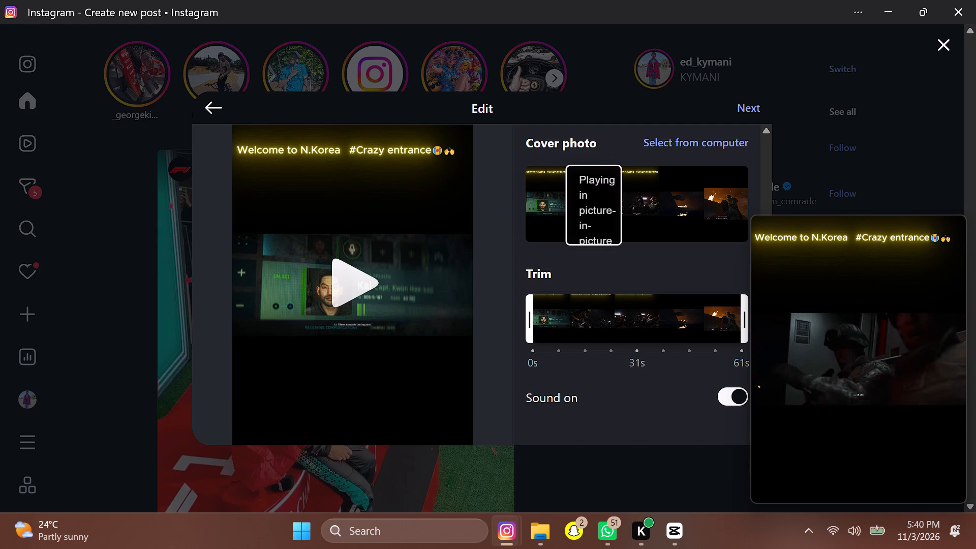
{"action": "left_click_drag", "start_coordinate": [595, 239], "coordinate": [600, 239]}
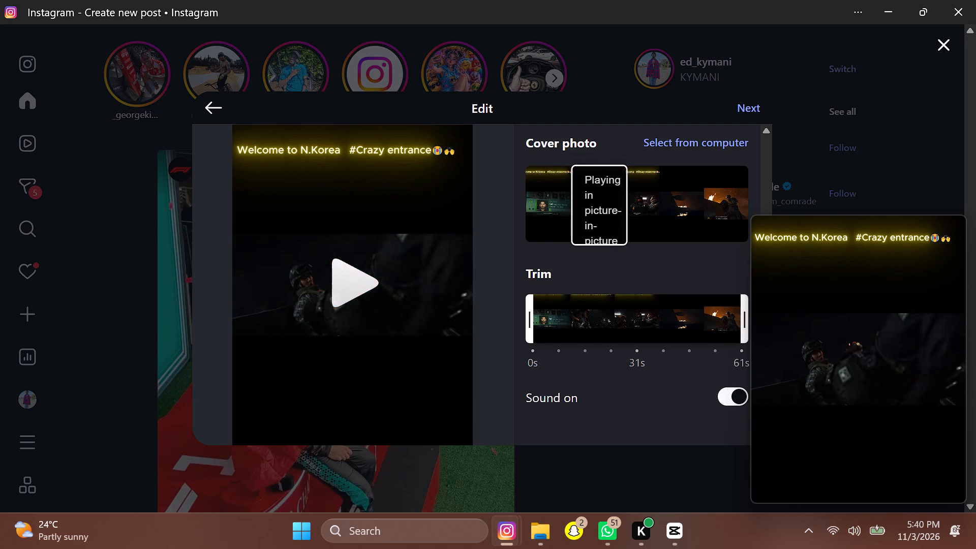
{"action": "left_click_drag", "start_coordinate": [600, 239], "coordinate": [573, 243]}
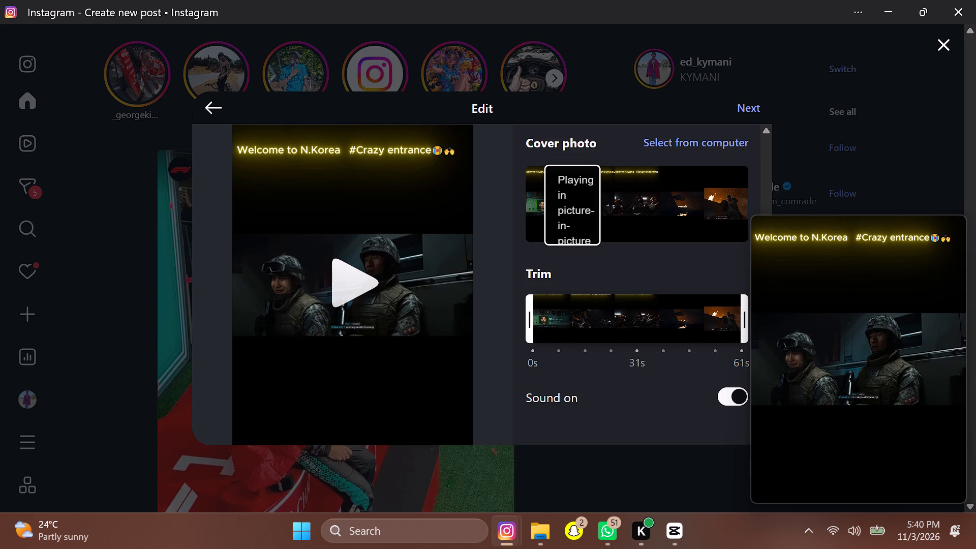
In Instagram, choose the frame with the full NORTH KOREA title as the new reel's cover photo and continue to the reel details.
{"action": "double_click", "coordinate": [553, 241]}
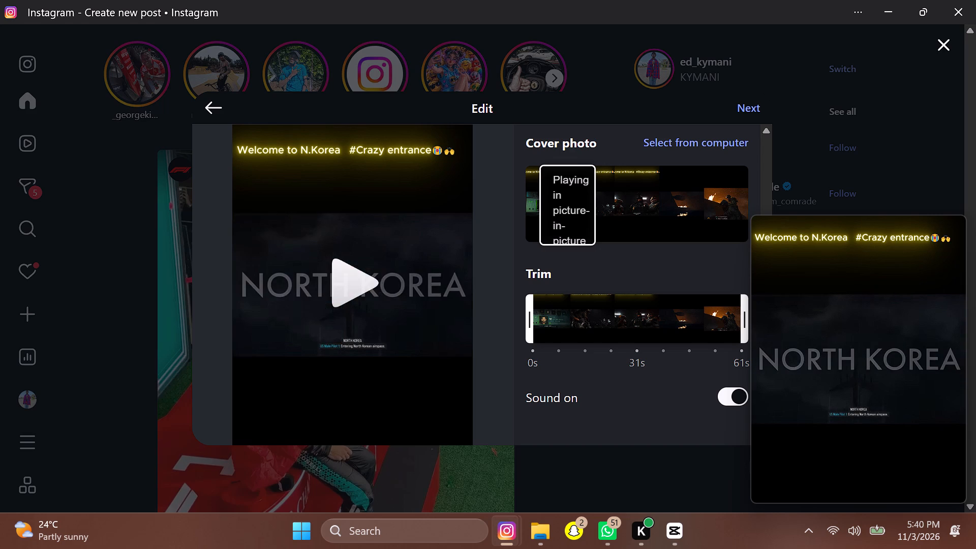
{"action": "left_click_drag", "start_coordinate": [551, 242], "coordinate": [544, 243]}
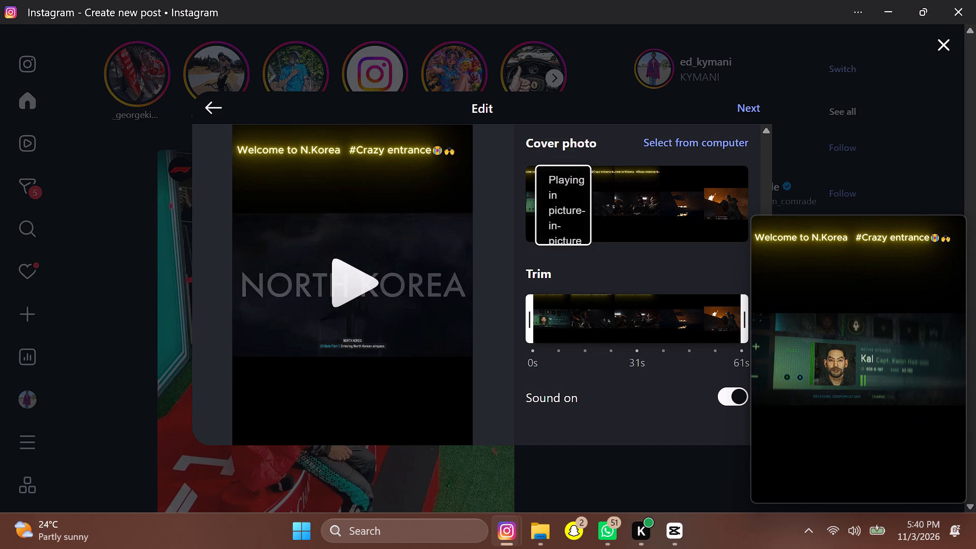
{"action": "left_click_drag", "start_coordinate": [544, 243], "coordinate": [545, 243]}
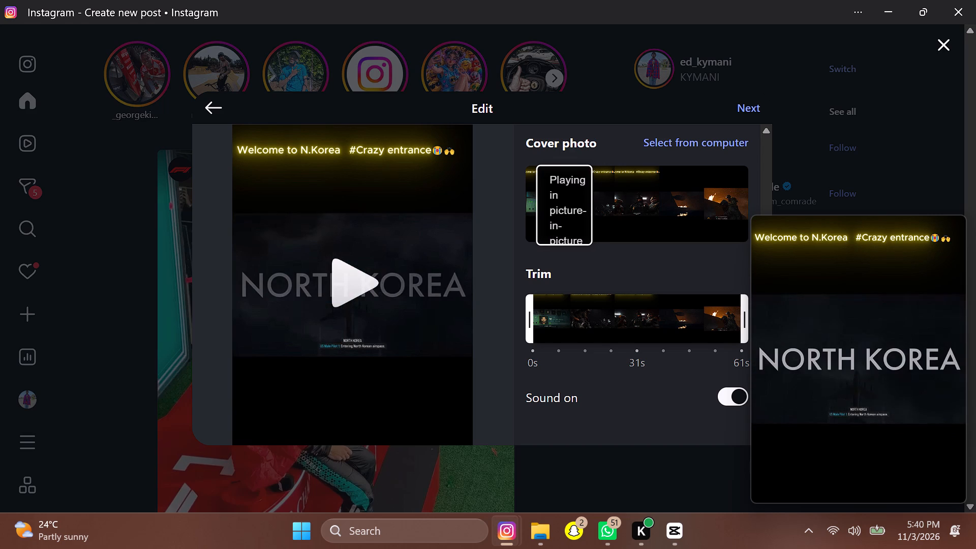
{"action": "left_click_drag", "start_coordinate": [545, 243], "coordinate": [545, 245]}
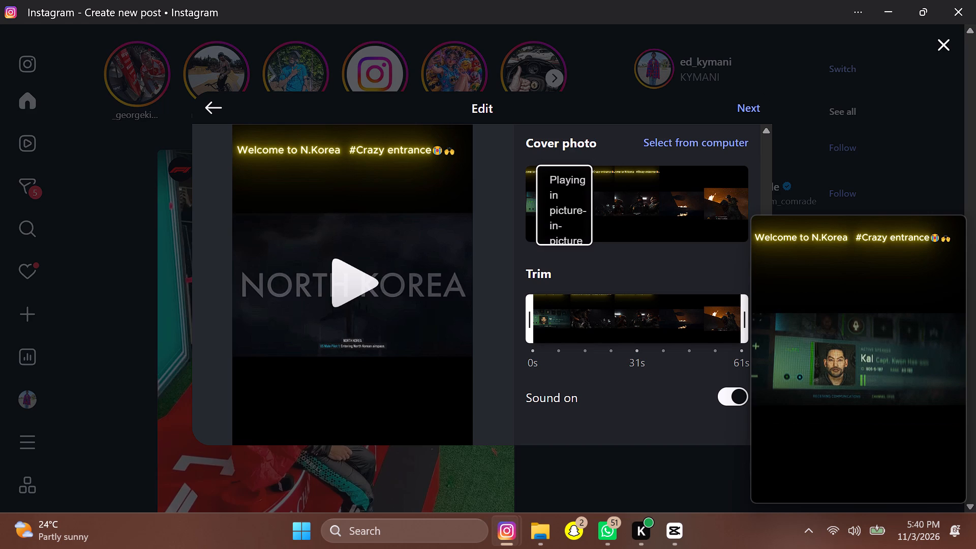
{"action": "left_click_drag", "start_coordinate": [545, 245], "coordinate": [545, 245]}
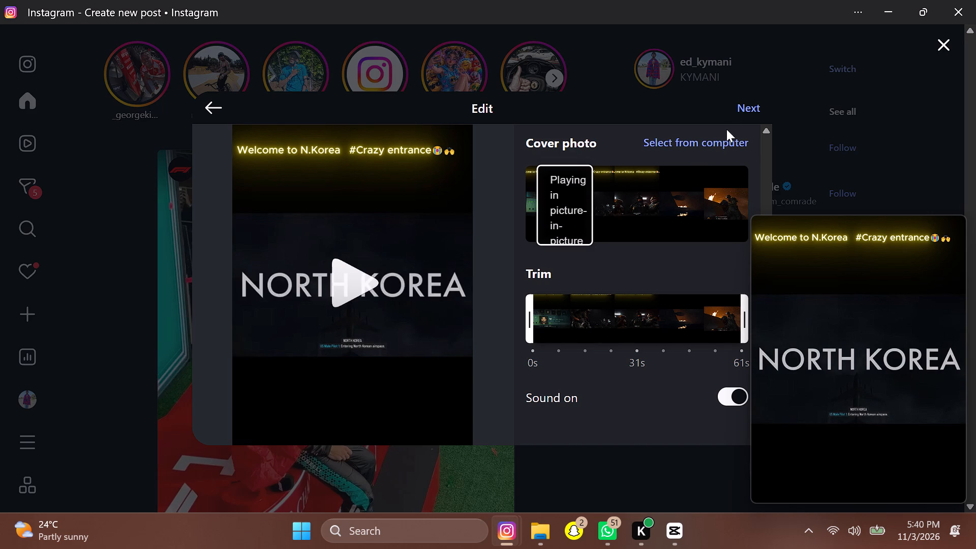
{"action": "left_click", "coordinate": [746, 107]}
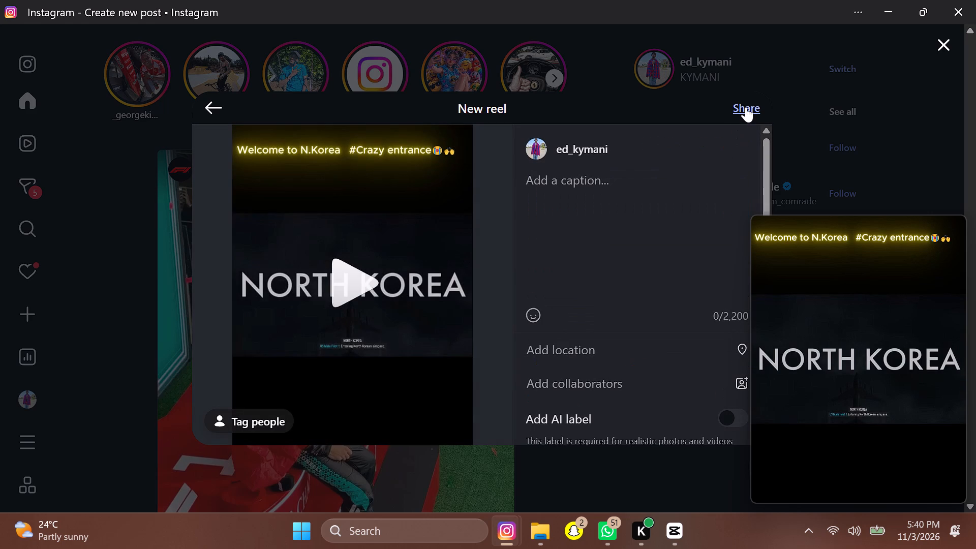
Start the reel's caption with the word "Shot".
{"action": "left_click", "coordinate": [624, 180]}
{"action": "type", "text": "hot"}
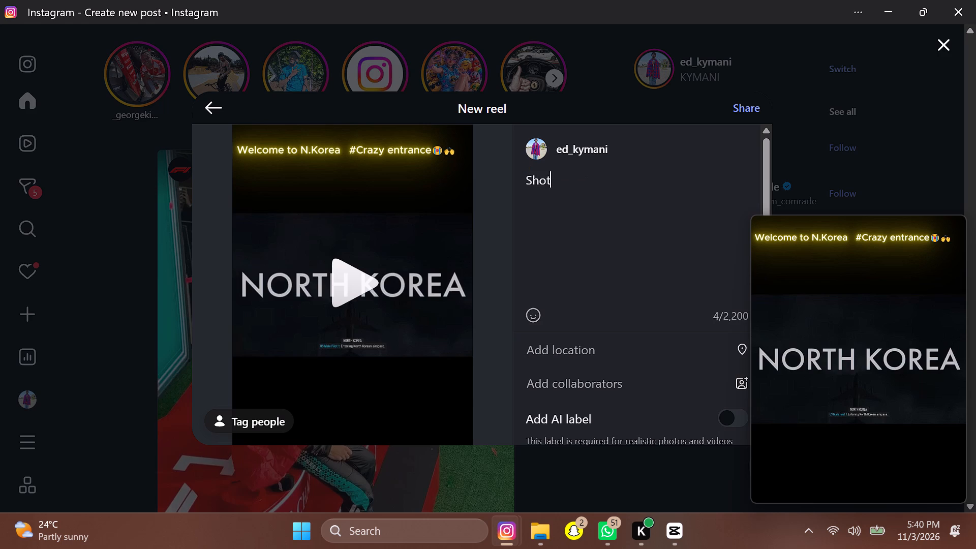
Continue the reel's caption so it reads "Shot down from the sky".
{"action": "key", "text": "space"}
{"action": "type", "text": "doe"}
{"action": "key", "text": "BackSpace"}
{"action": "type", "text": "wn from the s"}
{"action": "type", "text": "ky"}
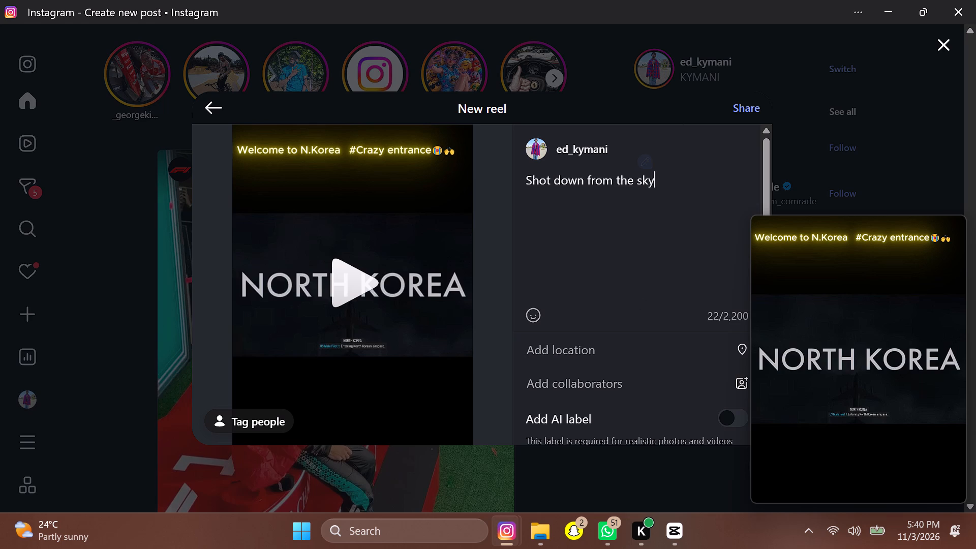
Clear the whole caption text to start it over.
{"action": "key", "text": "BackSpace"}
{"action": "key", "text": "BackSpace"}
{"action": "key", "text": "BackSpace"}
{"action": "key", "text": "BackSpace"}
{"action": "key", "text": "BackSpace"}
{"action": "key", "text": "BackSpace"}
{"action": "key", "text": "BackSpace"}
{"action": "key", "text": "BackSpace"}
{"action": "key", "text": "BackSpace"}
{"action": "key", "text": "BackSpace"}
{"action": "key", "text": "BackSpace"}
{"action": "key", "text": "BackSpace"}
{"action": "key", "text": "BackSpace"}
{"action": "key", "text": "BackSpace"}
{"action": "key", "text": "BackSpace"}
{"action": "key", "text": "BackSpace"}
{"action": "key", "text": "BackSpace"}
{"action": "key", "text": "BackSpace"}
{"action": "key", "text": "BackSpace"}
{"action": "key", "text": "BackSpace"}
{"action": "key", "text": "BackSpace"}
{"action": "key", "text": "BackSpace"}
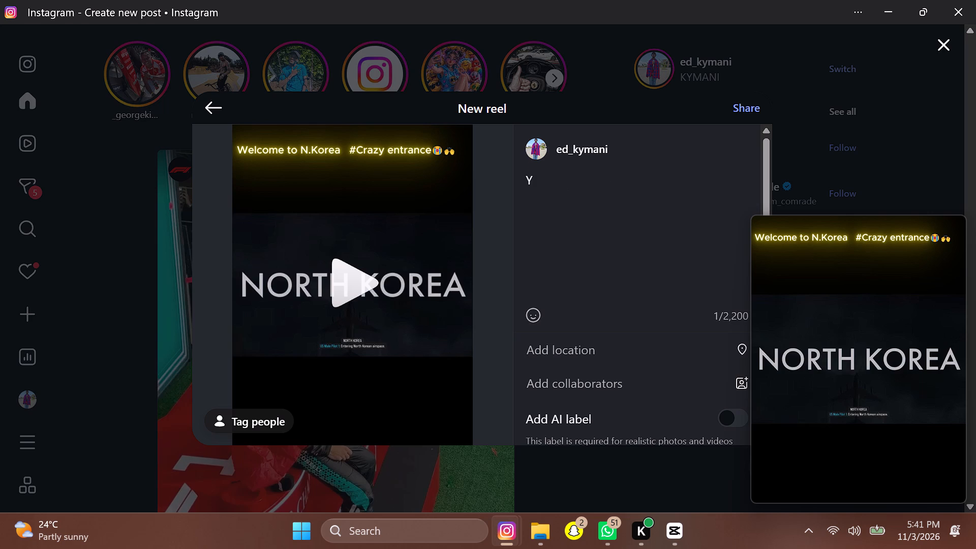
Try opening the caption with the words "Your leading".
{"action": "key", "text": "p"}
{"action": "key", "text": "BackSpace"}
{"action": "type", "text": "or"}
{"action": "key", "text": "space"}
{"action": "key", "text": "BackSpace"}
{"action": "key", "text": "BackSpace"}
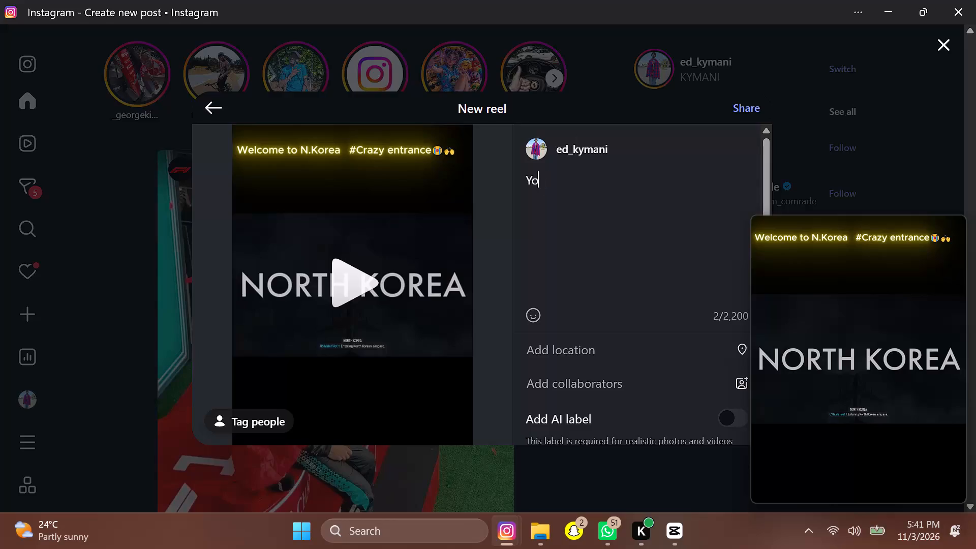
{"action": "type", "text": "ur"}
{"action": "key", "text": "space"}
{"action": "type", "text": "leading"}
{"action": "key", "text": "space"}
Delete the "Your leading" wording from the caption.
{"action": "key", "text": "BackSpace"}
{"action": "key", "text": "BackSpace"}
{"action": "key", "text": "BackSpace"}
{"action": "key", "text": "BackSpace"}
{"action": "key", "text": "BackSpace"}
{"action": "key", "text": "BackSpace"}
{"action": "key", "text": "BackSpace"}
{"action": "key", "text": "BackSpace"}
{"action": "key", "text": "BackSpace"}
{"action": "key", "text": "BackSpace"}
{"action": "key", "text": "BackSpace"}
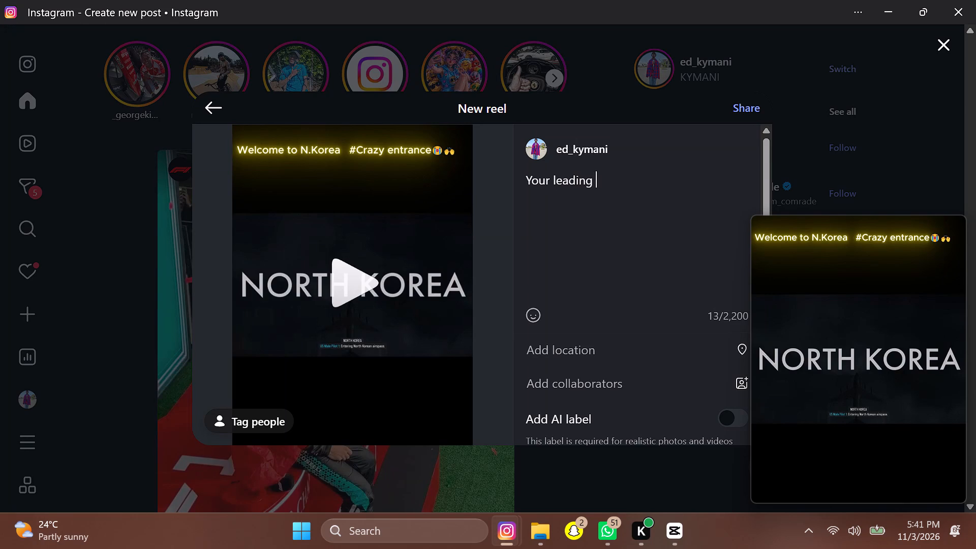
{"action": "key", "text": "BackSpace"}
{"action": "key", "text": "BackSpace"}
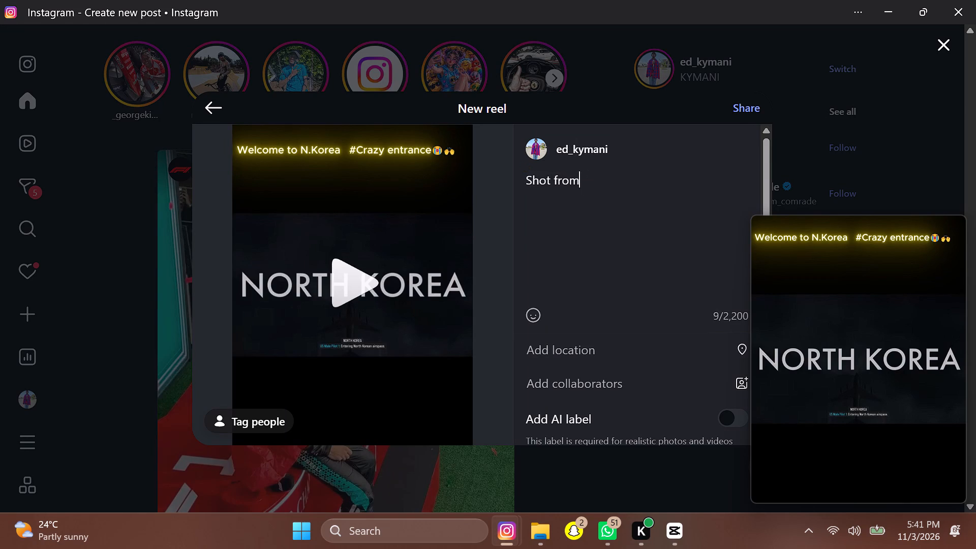
Write the caption's opening as "Shot from the sky on arrival,".
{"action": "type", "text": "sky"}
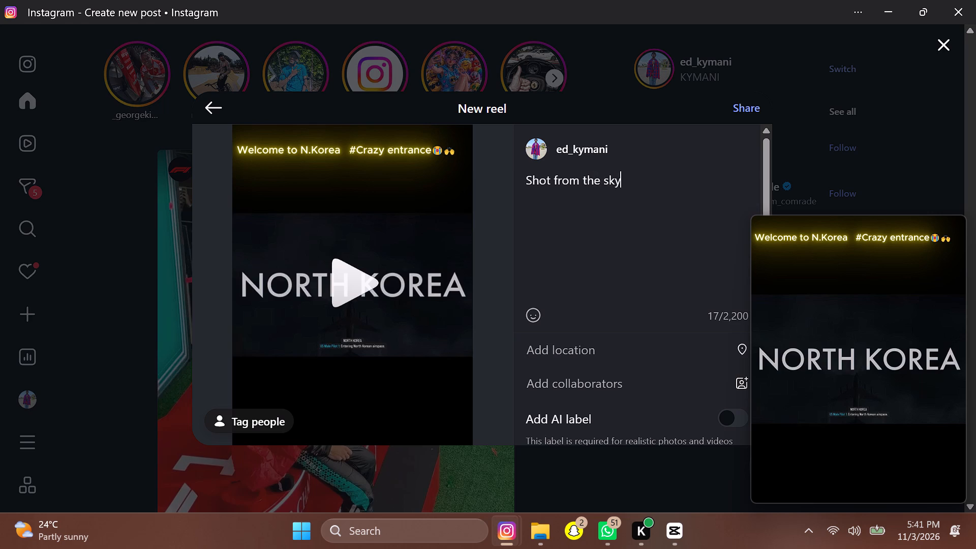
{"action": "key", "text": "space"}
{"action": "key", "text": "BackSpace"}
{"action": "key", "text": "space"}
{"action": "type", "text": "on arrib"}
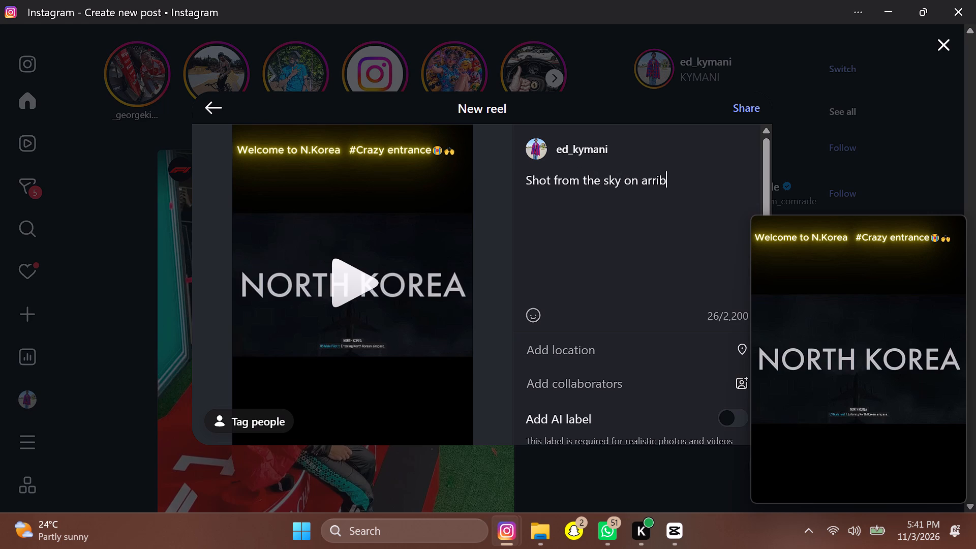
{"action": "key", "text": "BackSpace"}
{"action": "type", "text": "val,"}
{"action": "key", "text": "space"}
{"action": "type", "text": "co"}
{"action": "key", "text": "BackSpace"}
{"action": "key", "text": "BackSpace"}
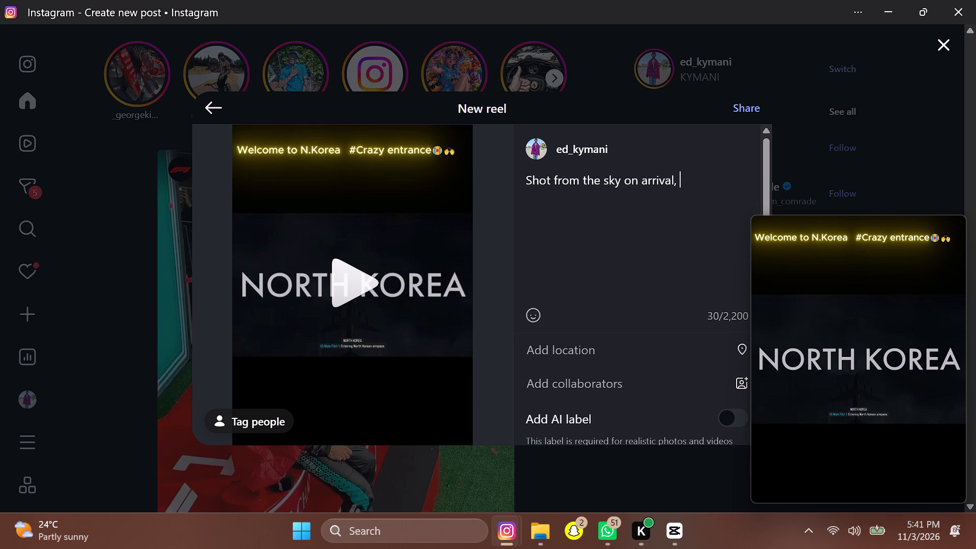
Continue the caption after the comma with "leading co-op team all dead".
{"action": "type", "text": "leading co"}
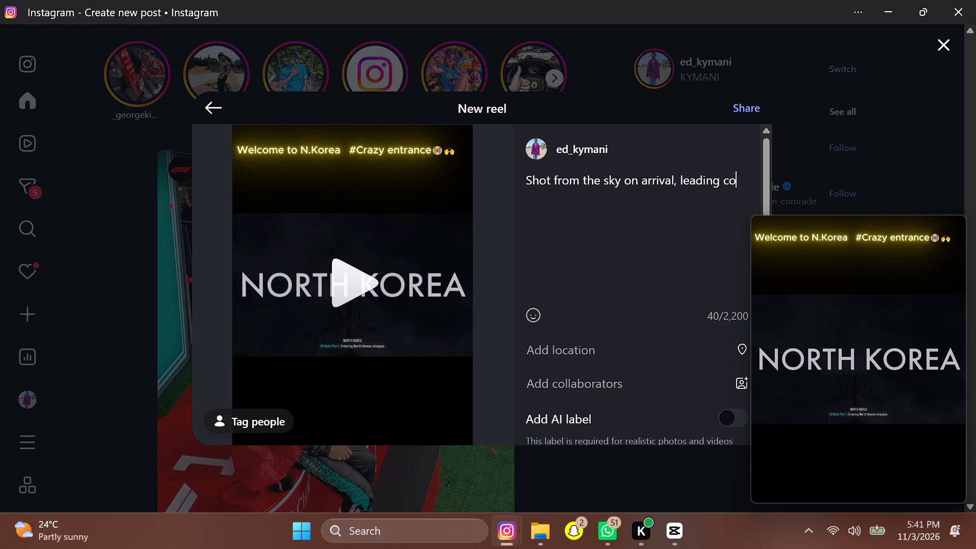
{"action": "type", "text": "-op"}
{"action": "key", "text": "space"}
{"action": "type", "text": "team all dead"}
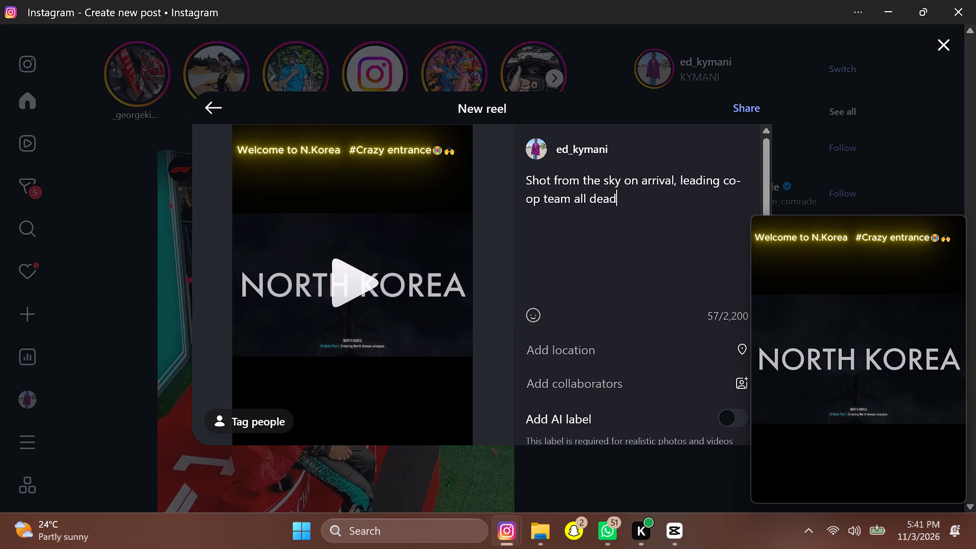
Extend the caption with "and on top of all this".
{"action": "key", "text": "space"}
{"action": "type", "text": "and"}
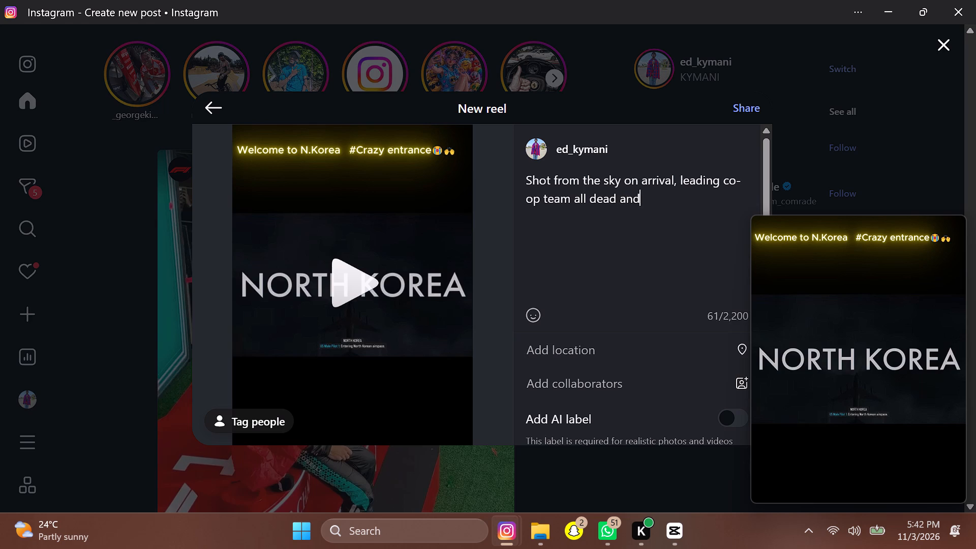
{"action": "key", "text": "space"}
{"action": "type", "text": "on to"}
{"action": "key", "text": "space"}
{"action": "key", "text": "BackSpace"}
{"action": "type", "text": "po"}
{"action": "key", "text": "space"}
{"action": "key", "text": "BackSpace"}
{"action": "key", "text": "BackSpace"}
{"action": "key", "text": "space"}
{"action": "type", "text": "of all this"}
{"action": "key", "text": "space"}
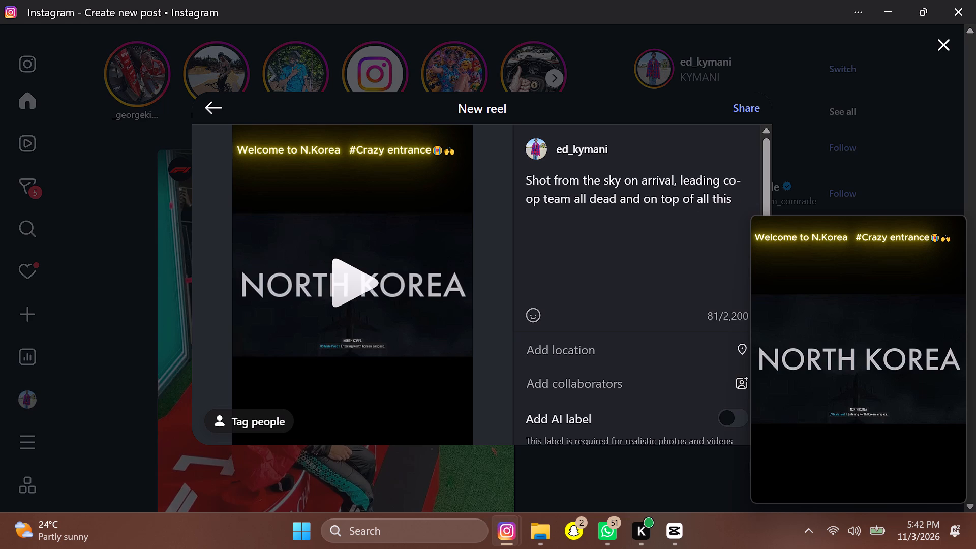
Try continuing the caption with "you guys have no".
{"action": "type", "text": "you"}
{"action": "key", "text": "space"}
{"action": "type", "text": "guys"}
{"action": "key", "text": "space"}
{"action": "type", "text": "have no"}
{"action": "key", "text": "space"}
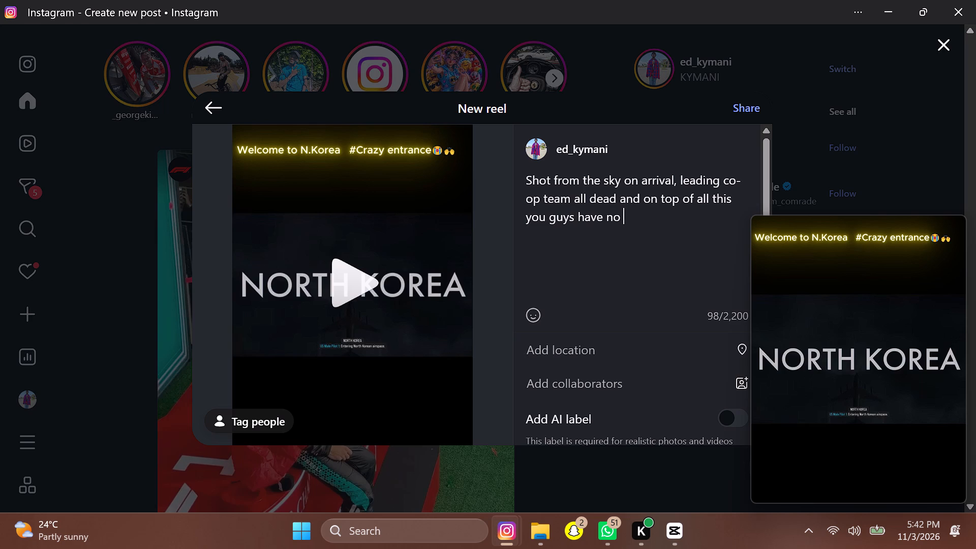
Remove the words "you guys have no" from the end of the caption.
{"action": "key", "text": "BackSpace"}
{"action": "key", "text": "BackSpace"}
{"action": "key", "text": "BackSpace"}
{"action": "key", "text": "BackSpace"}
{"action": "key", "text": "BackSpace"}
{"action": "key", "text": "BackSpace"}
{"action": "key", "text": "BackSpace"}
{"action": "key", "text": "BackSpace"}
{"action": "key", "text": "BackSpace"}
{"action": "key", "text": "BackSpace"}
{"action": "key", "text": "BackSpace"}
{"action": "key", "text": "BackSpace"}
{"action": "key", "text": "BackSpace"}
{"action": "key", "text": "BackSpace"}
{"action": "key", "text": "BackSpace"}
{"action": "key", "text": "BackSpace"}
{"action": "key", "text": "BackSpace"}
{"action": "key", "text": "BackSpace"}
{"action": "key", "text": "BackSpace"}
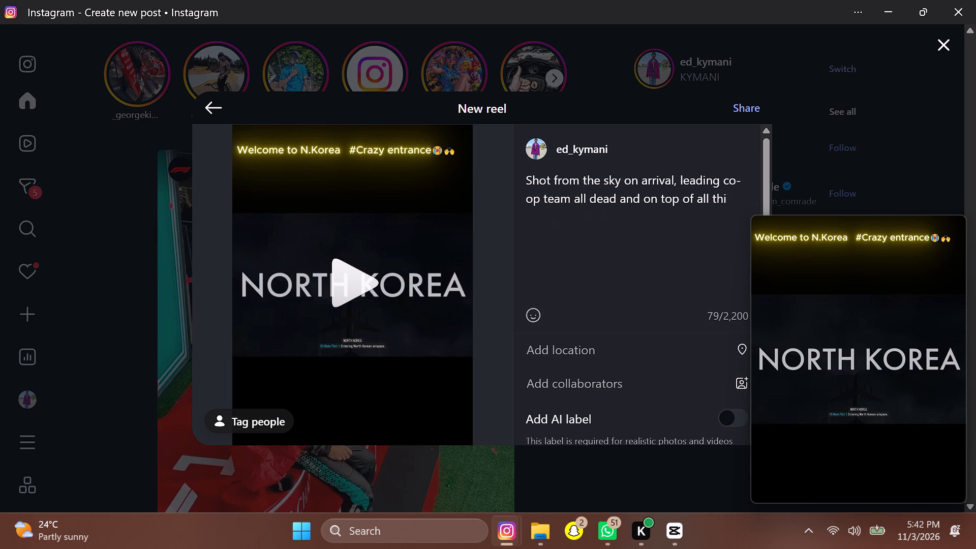
Continue the caption after "on top of all this" with "it's your first war".
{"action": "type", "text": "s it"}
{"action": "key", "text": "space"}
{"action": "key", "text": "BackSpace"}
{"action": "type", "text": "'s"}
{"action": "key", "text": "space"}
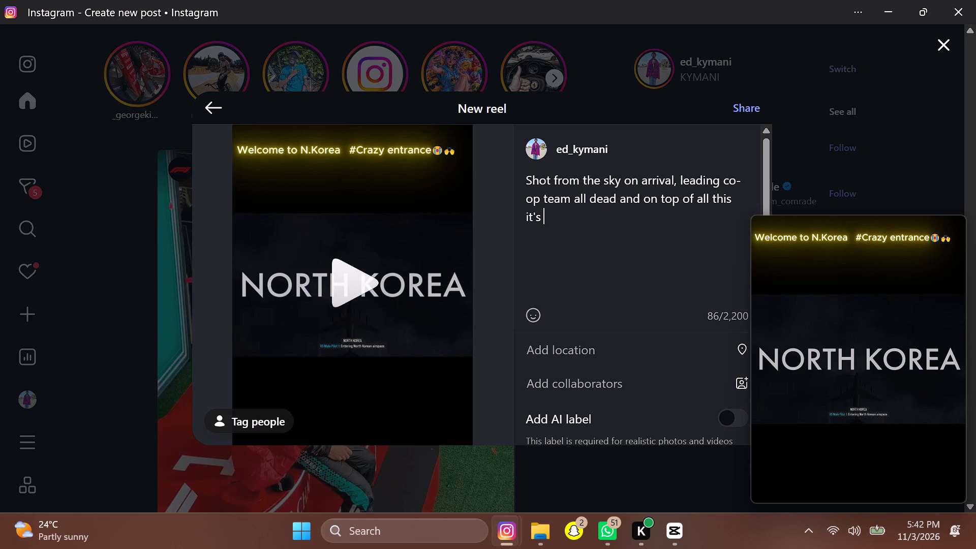
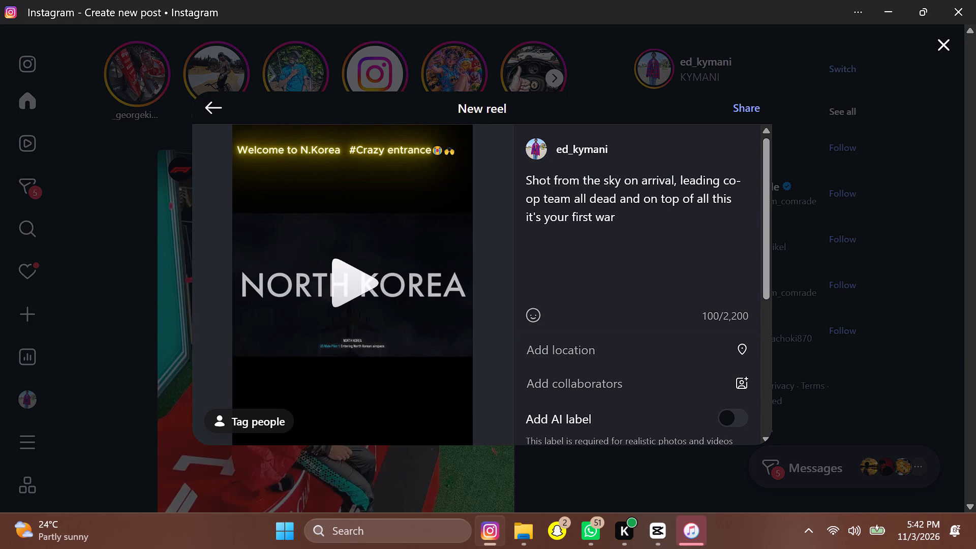
{"action": "key", "text": "ctrl+v"}
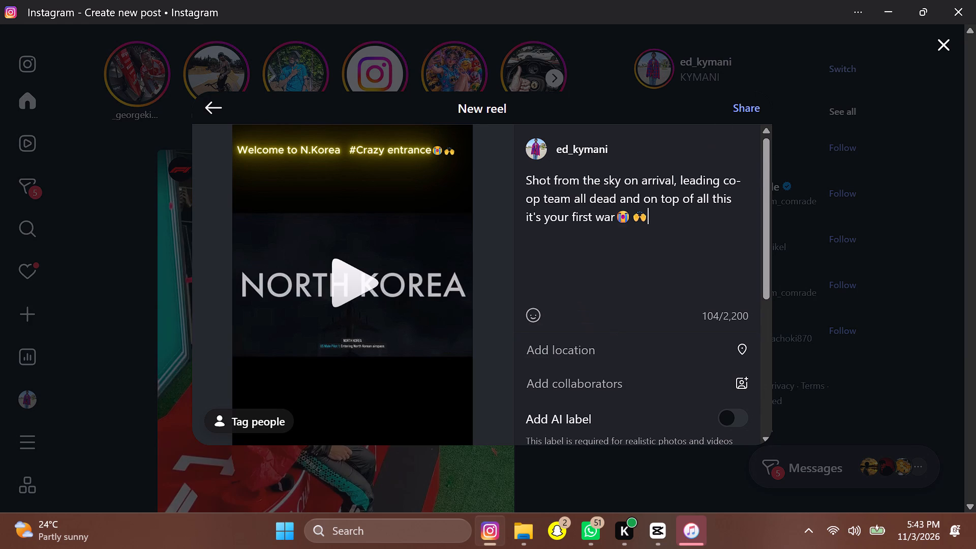
Add the suggested hashtag #gaminglife after the emojis in the reel's caption.
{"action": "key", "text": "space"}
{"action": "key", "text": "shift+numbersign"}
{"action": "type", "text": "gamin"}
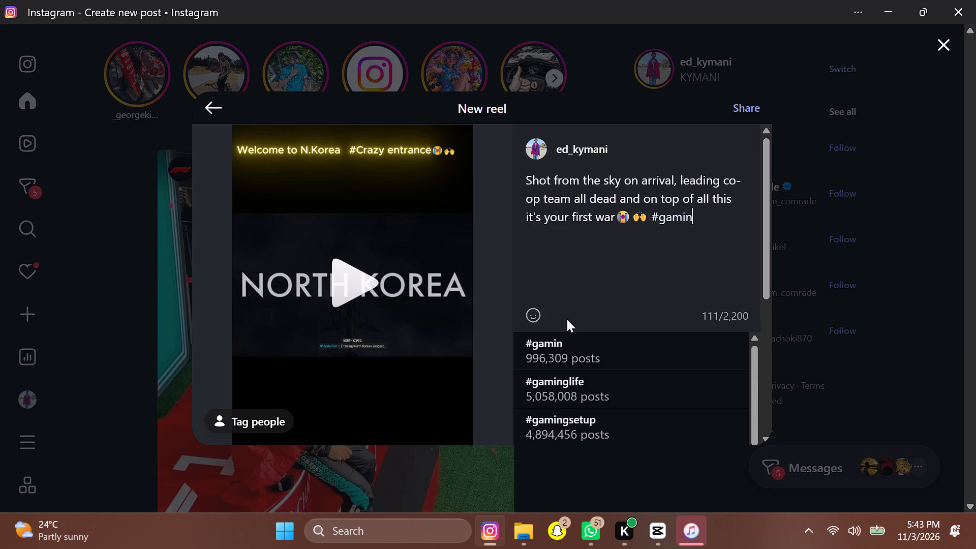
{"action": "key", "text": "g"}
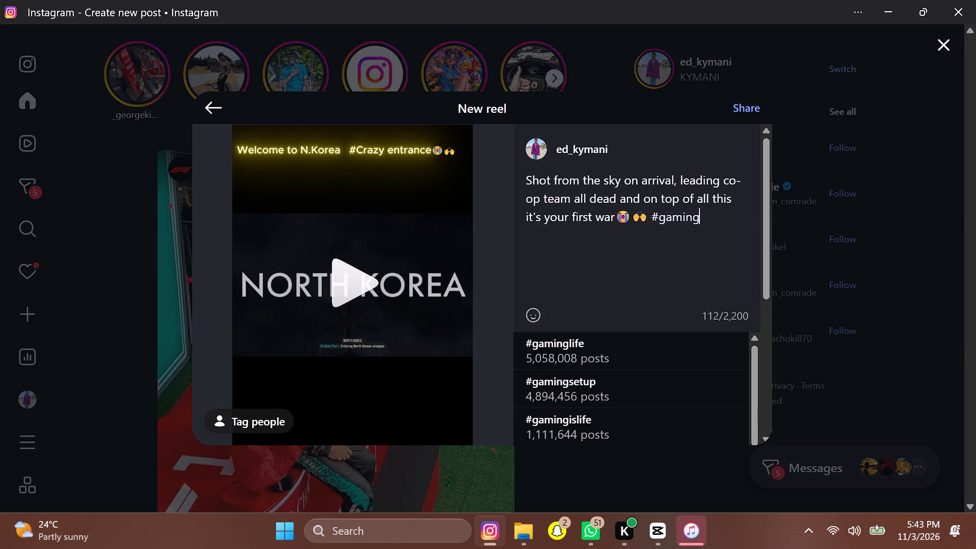
{"action": "left_click", "coordinate": [566, 347]}
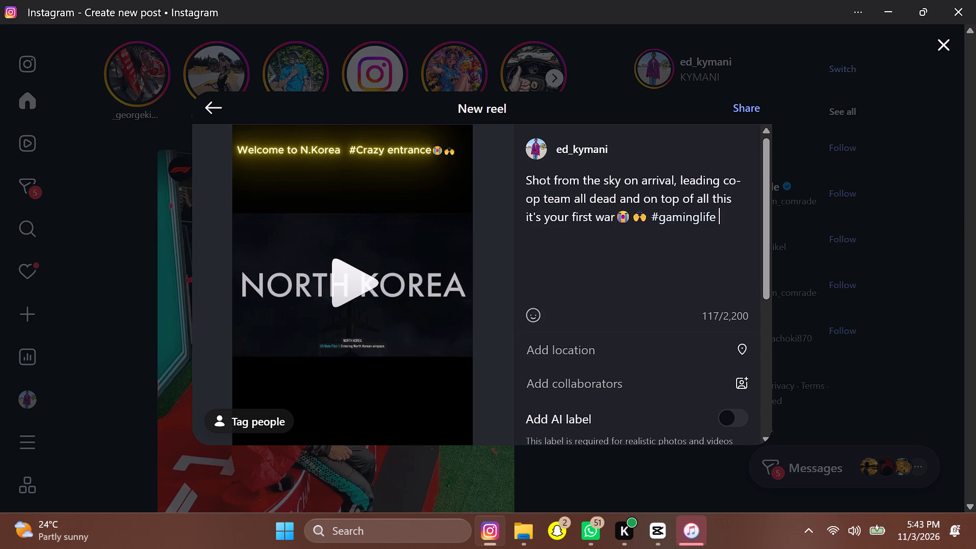
Add "#call of duty" after the #gaminglife hashtag in the caption.
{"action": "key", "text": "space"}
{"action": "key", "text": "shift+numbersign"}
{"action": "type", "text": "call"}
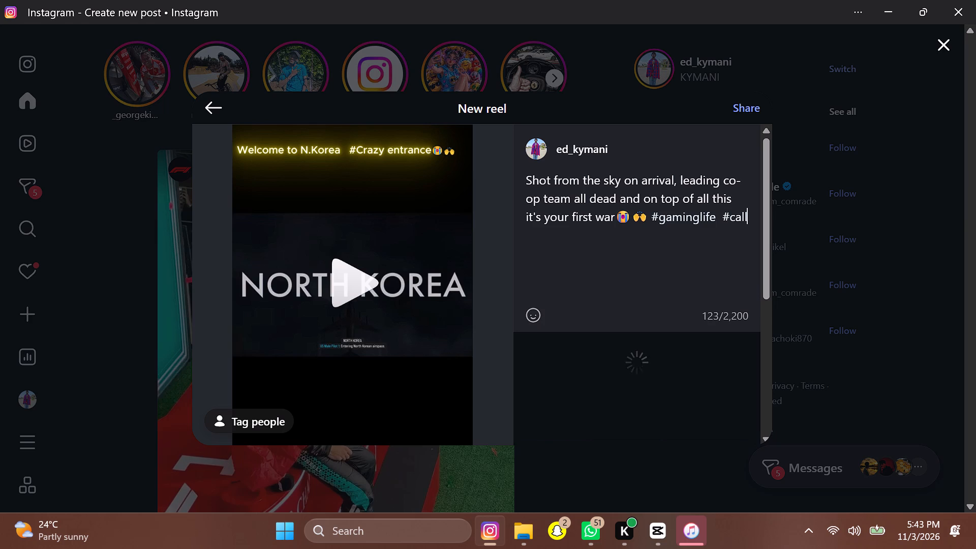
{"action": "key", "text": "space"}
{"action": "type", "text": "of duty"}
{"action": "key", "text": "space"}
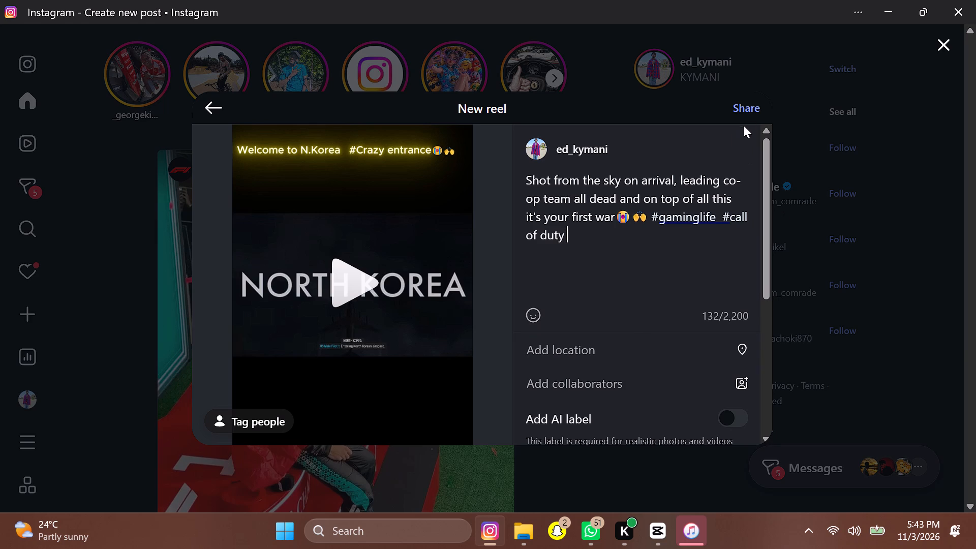
Share the new reel on Instagram.
{"action": "left_click", "coordinate": [748, 103]}
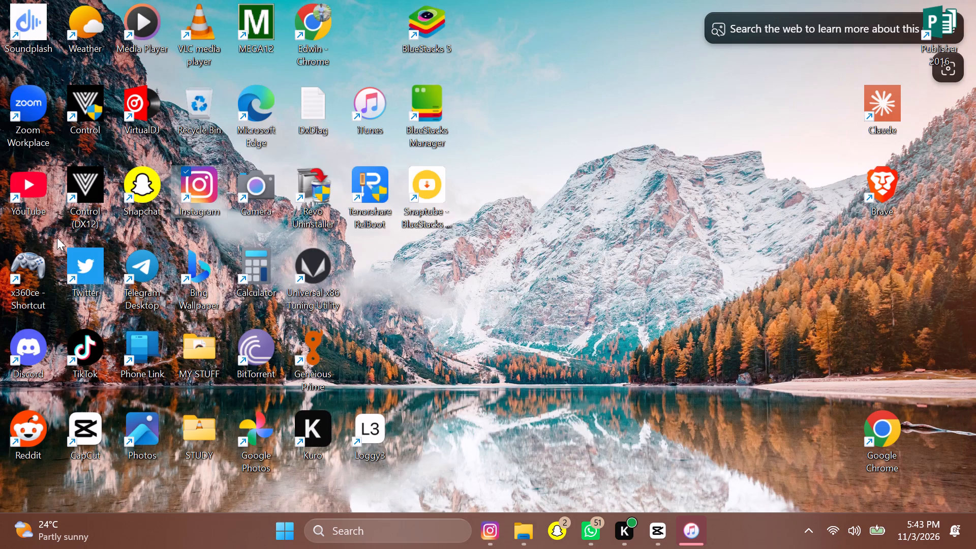
Open TikTok from the desktop and maximize its window.
{"action": "double_click", "coordinate": [94, 349]}
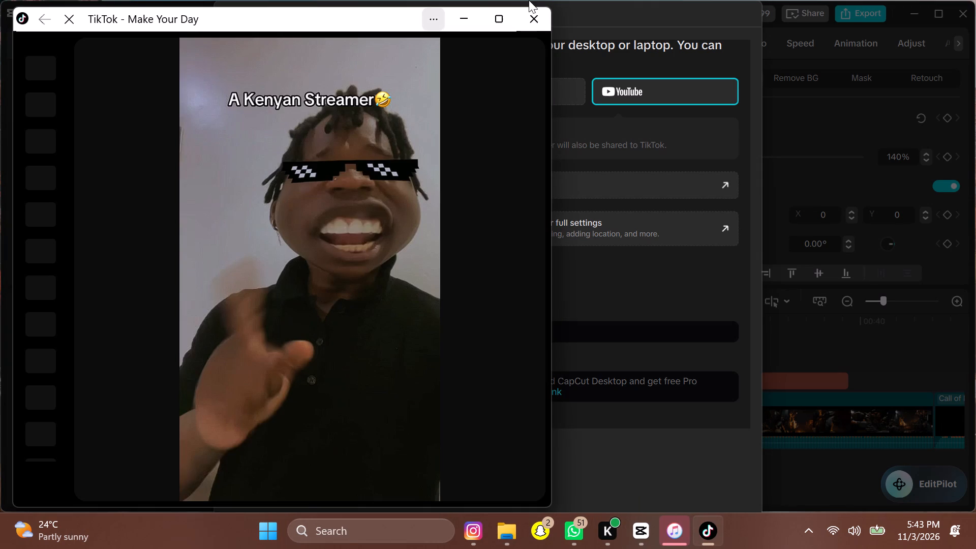
{"action": "left_click", "coordinate": [496, 14]}
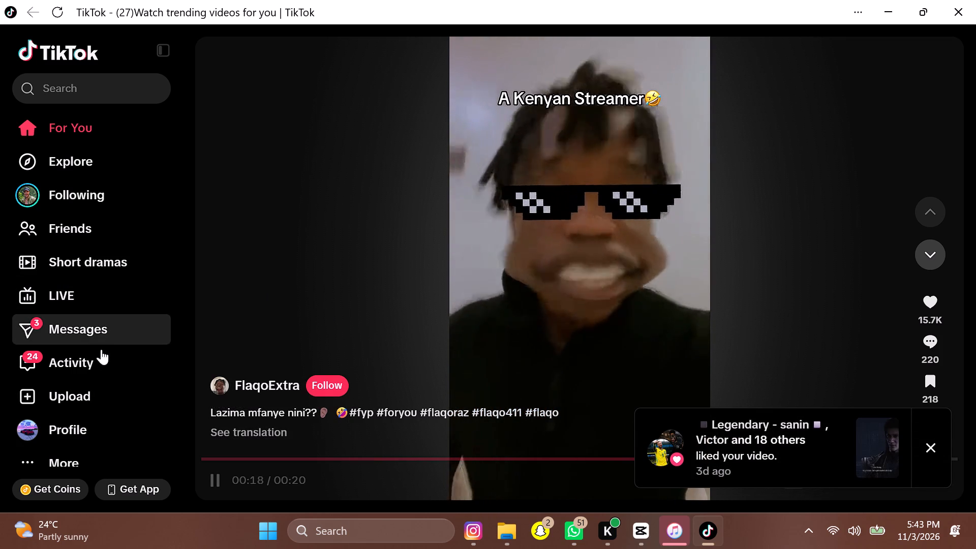
In TikTok, start a new video upload with the "Call Of duty Mordern Warfare 4" file from Downloads.
{"action": "left_click", "coordinate": [93, 393]}
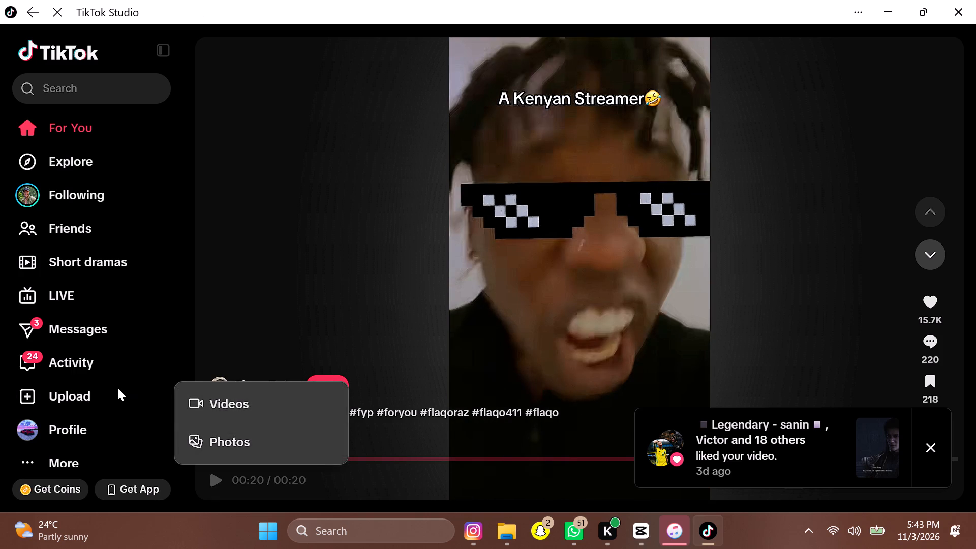
{"action": "left_click", "coordinate": [232, 400]}
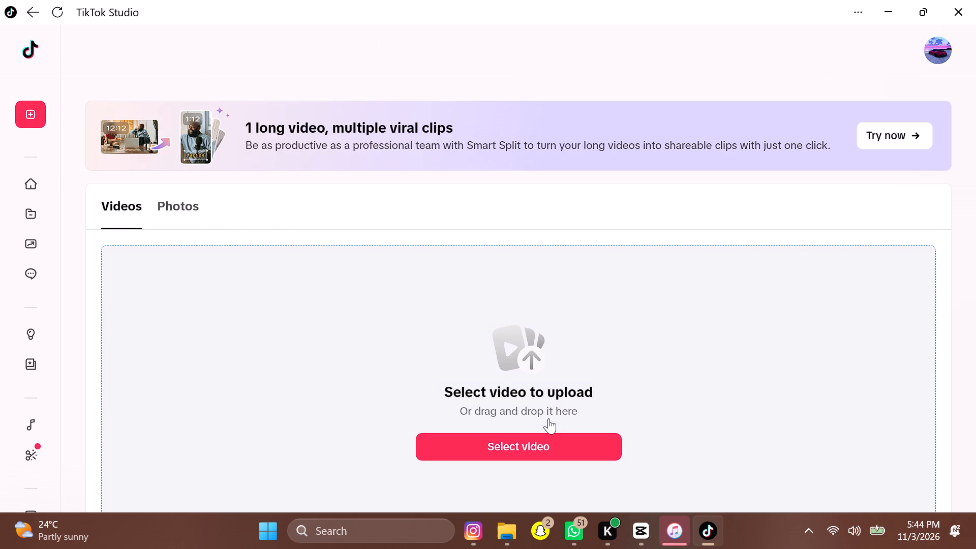
{"action": "left_click", "coordinate": [538, 448]}
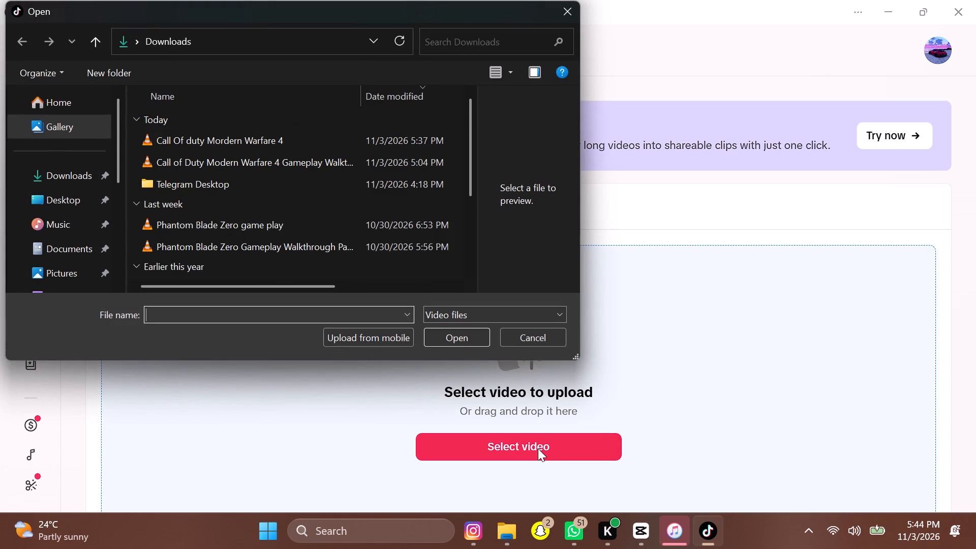
{"action": "left_click", "coordinate": [222, 137]}
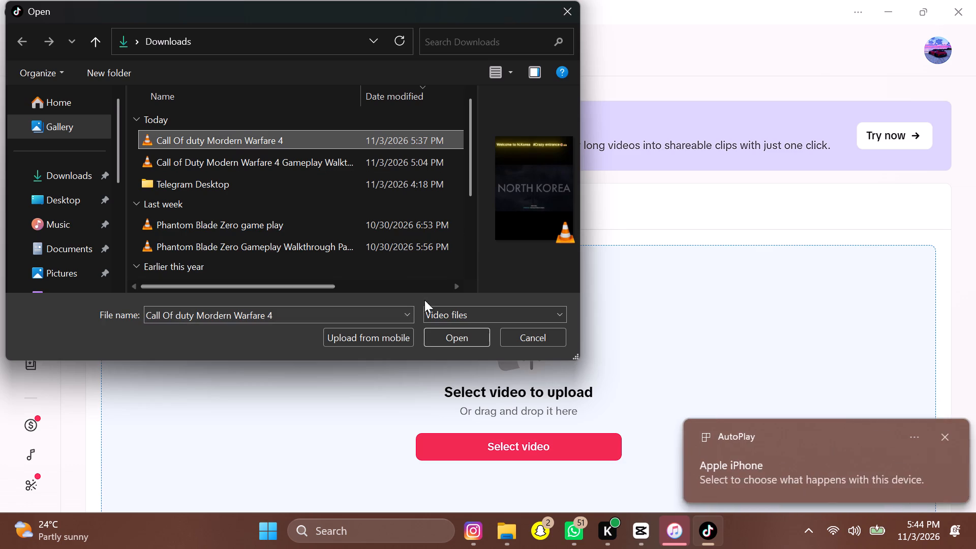
{"action": "left_click", "coordinate": [458, 336]}
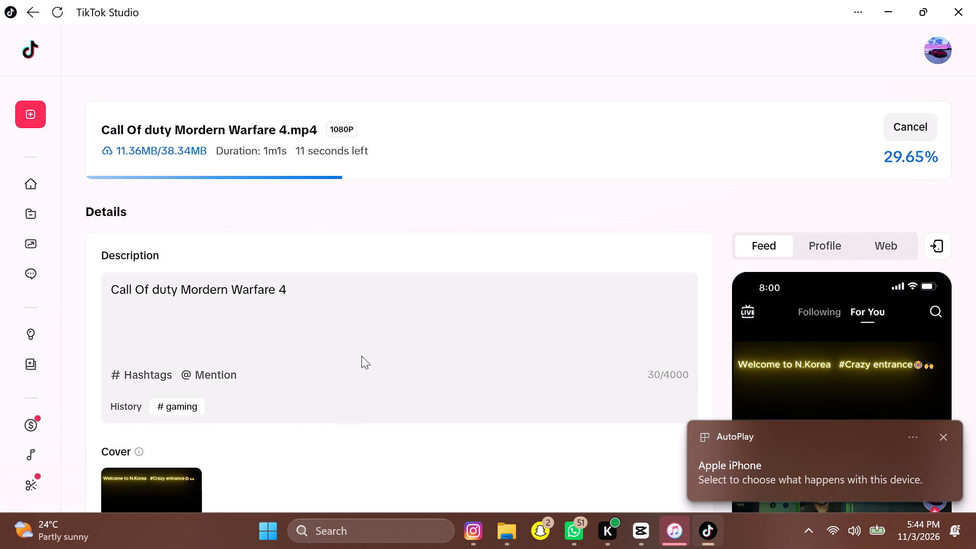
Add the previously used #gaming hashtag to the TikTok video's description.
{"action": "scroll", "coordinate": [361, 356], "scroll_direction": "down", "scroll_amount": 4}
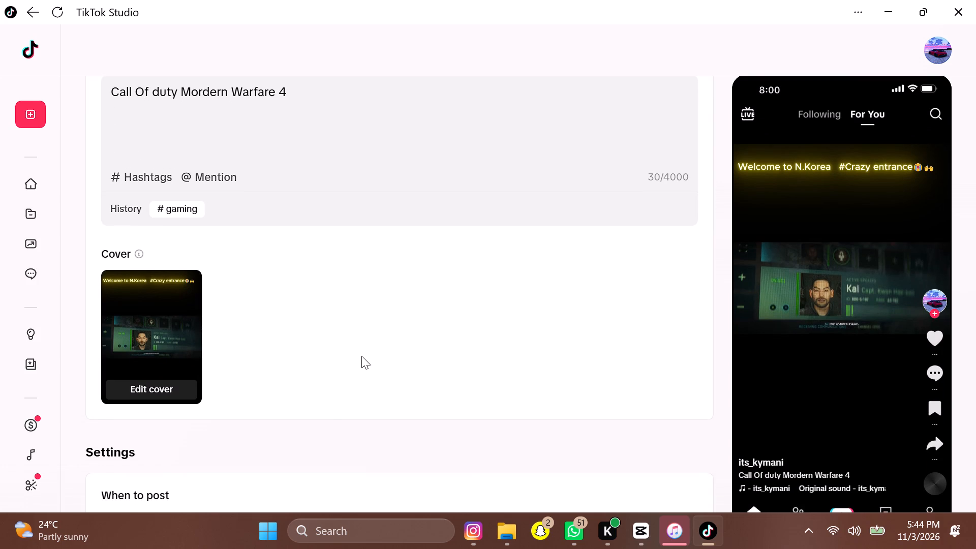
{"action": "left_click", "coordinate": [182, 205]}
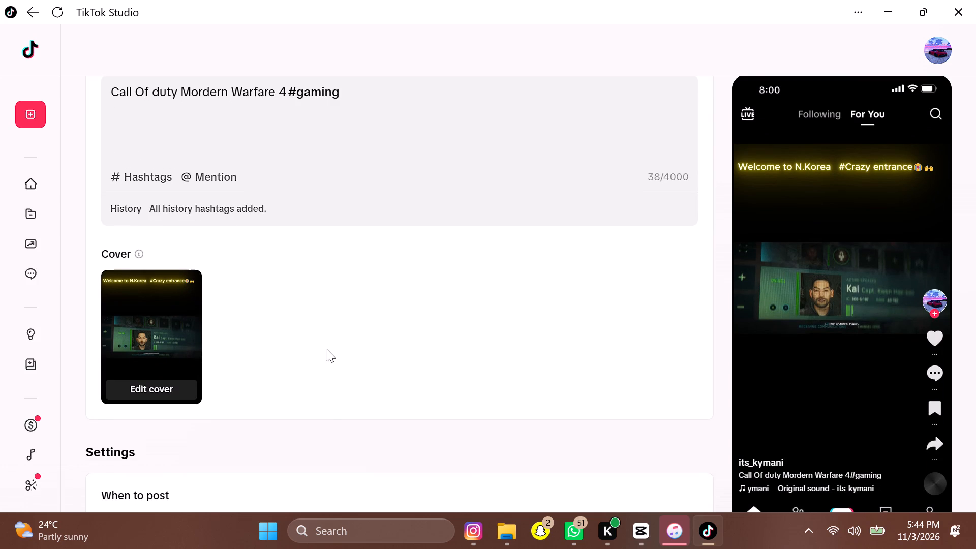
Review the TikTok upload's description, cover, posting time, audience and copyright check settings.
{"action": "scroll", "coordinate": [309, 324], "scroll_direction": "down", "scroll_amount": 3}
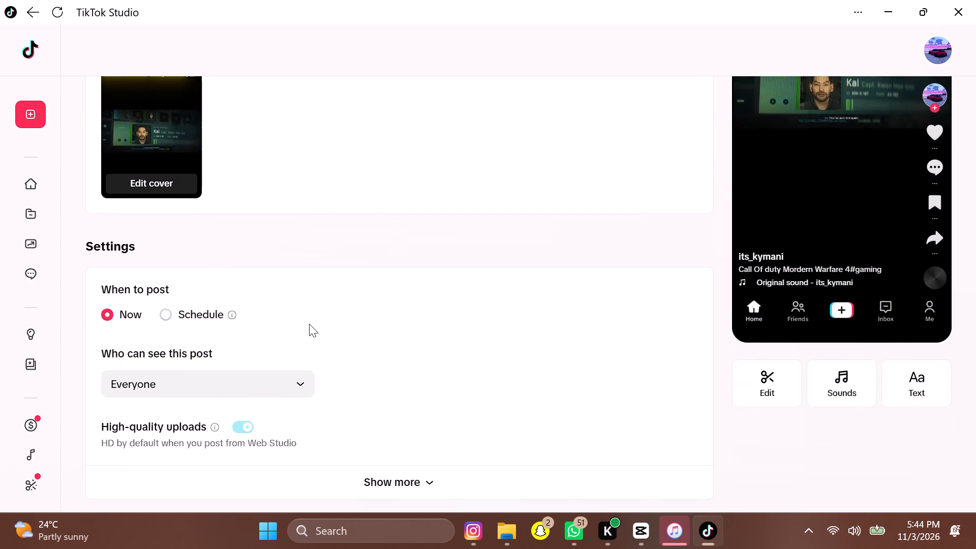
{"action": "scroll", "coordinate": [309, 324], "scroll_direction": "down", "scroll_amount": 1}
{"action": "scroll", "coordinate": [309, 324], "scroll_direction": "up", "scroll_amount": 5}
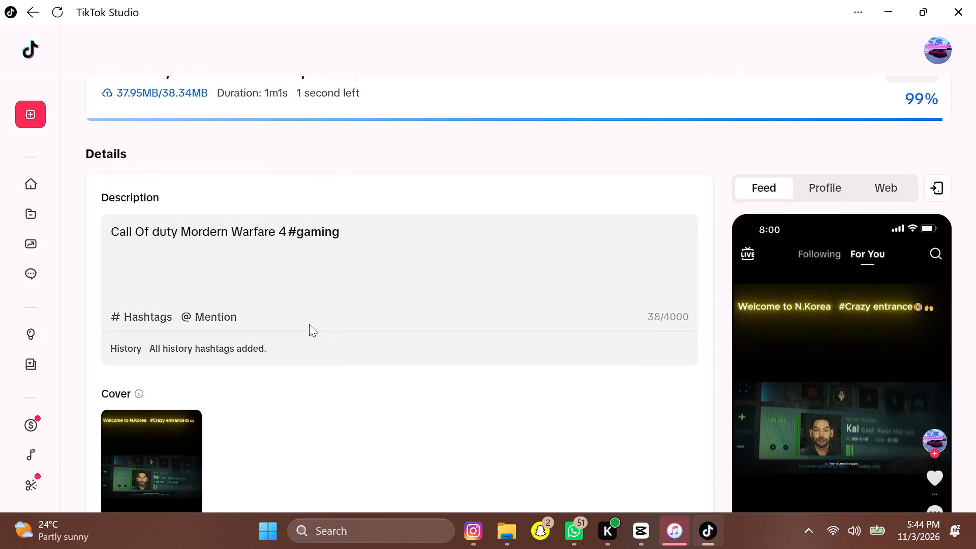
{"action": "scroll", "coordinate": [309, 324], "scroll_direction": "down", "scroll_amount": 5}
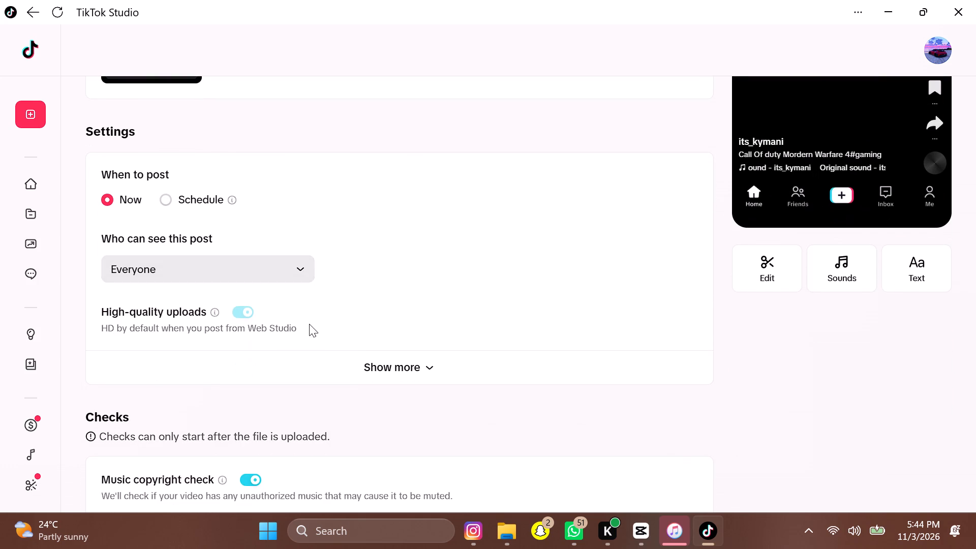
{"action": "scroll", "coordinate": [396, 322], "scroll_direction": "up", "scroll_amount": 3}
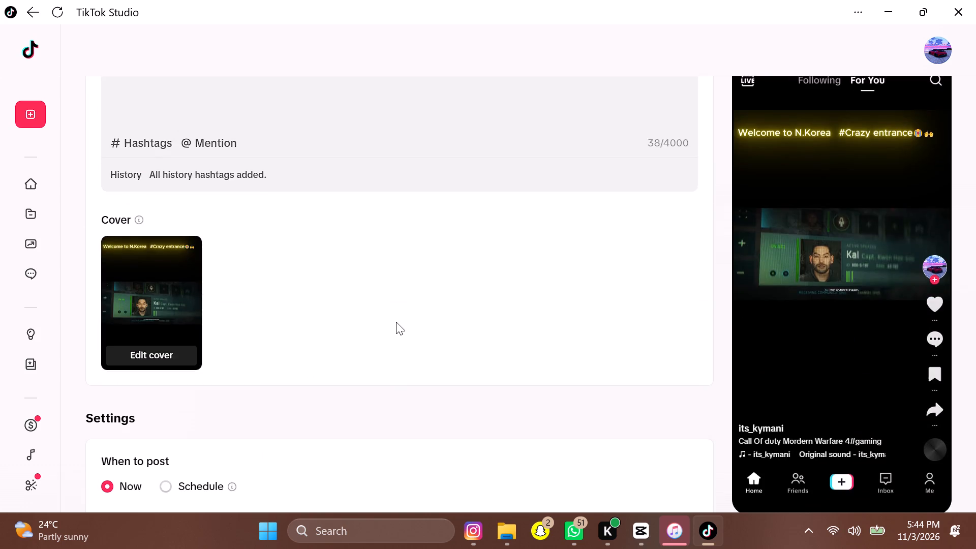
Review the TikTok upload's description, cover, posting settings and the status of its music copyright and content checks.
{"action": "scroll", "coordinate": [396, 322], "scroll_direction": "up", "scroll_amount": 2}
{"action": "scroll", "coordinate": [396, 322], "scroll_direction": "down", "scroll_amount": 2}
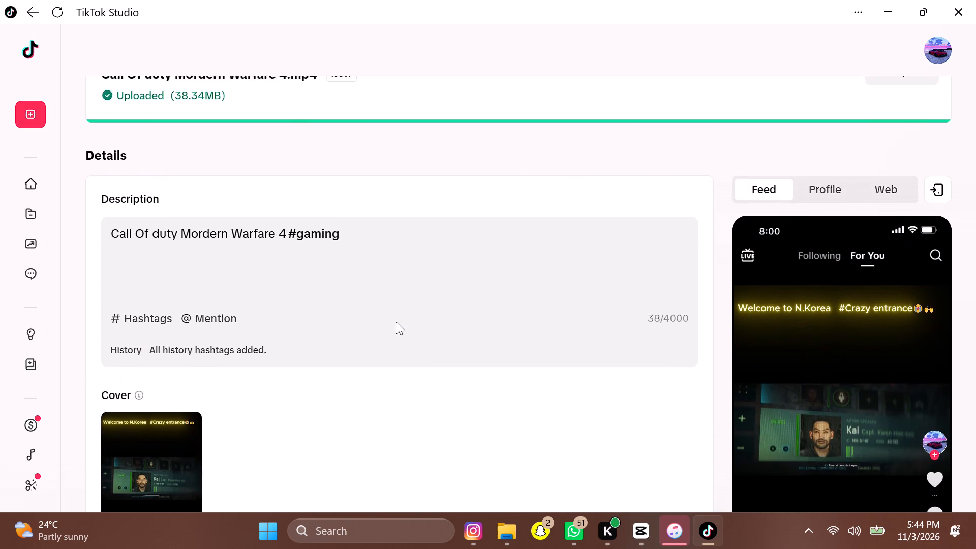
{"action": "scroll", "coordinate": [396, 322], "scroll_direction": "down", "scroll_amount": 2}
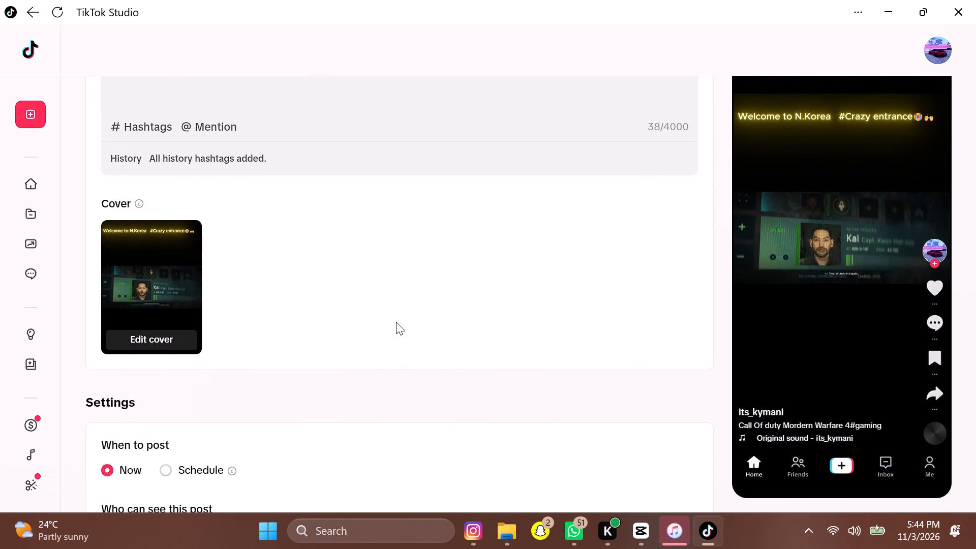
{"action": "scroll", "coordinate": [396, 322], "scroll_direction": "down", "scroll_amount": 4}
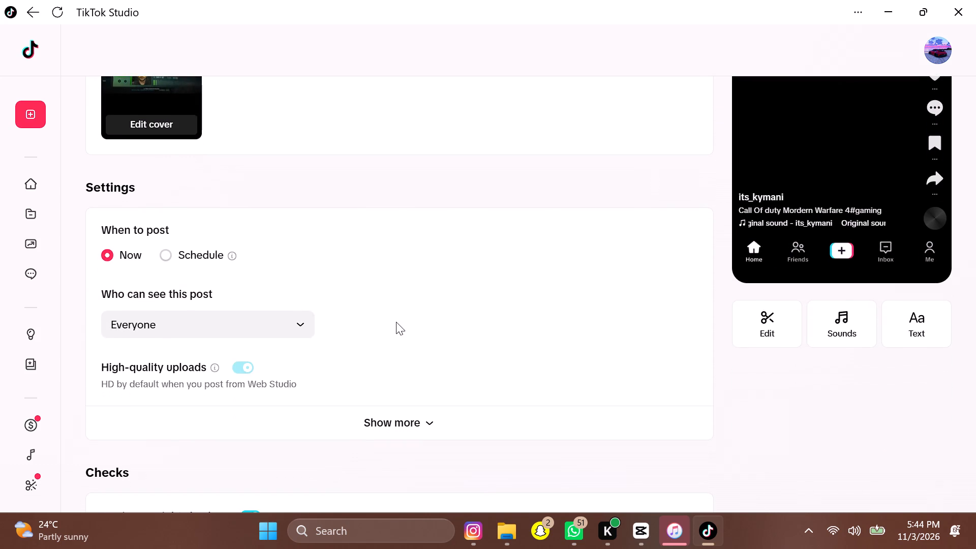
{"action": "scroll", "coordinate": [396, 322], "scroll_direction": "down", "scroll_amount": 3}
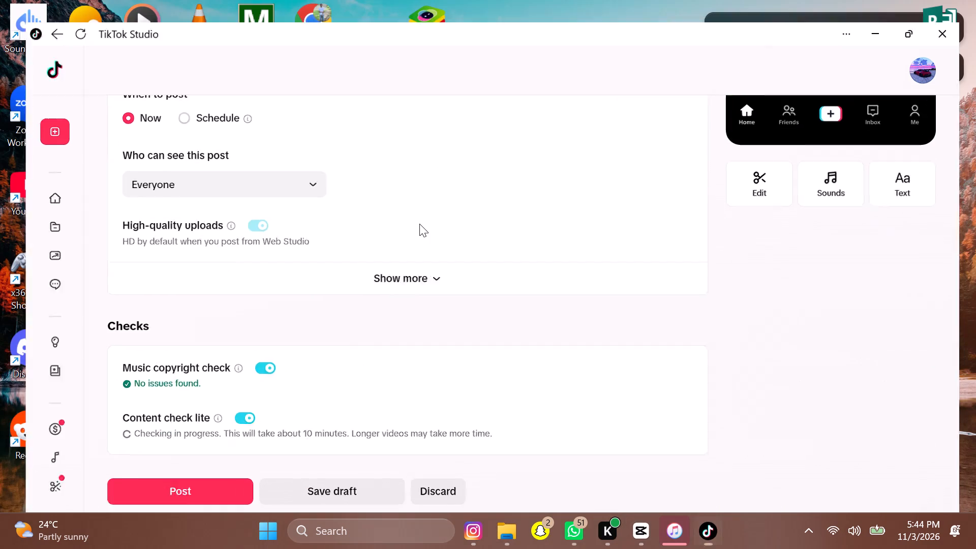
Switch to Instagram and close the shared reel confirmation.
{"action": "left_click", "coordinate": [479, 532]}
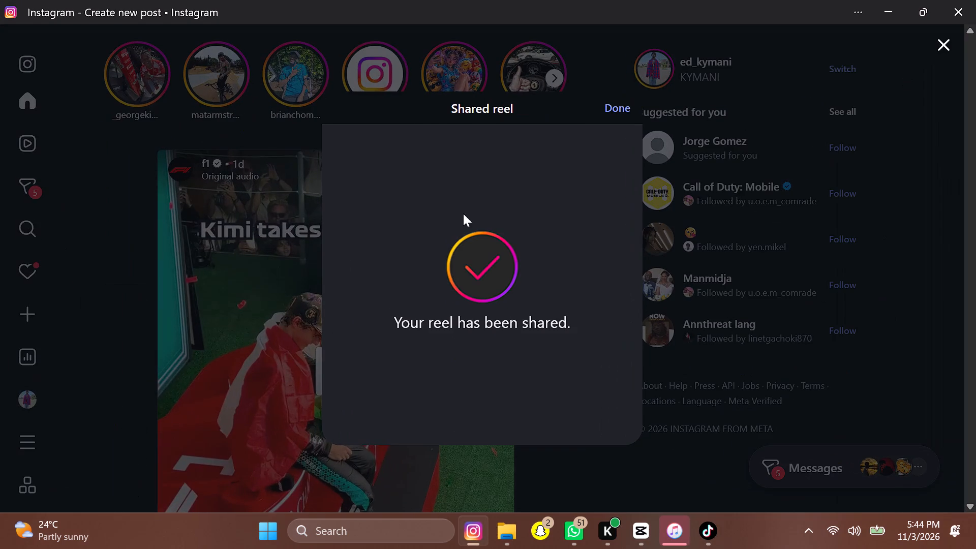
{"action": "left_click", "coordinate": [621, 100]}
{"action": "left_click", "coordinate": [620, 113]}
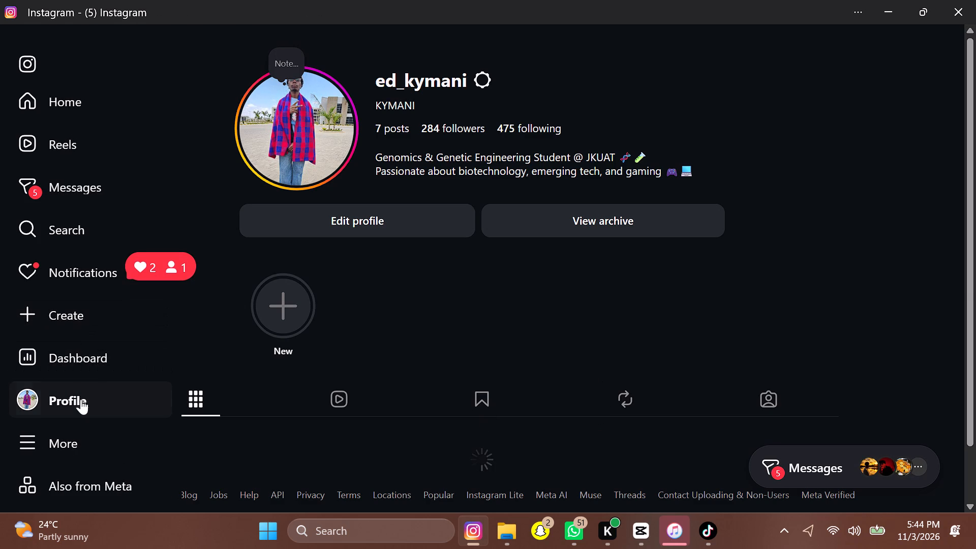
Open the newly shared "Welcome to N.Korea" reel from the profile's posts and like it.
{"action": "left_click", "coordinate": [81, 401]}
{"action": "scroll", "coordinate": [493, 358], "scroll_direction": "down", "scroll_amount": 1}
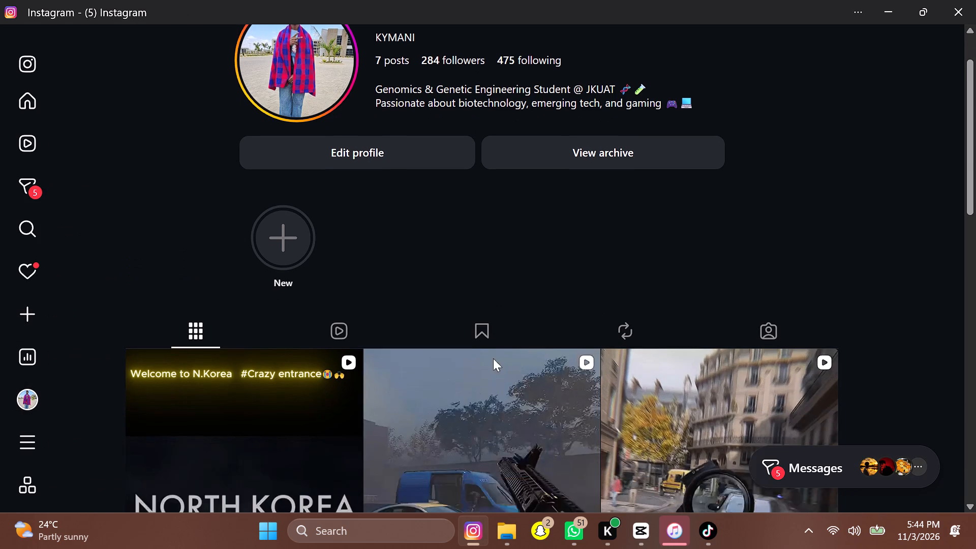
{"action": "scroll", "coordinate": [493, 358], "scroll_direction": "down", "scroll_amount": 1}
{"action": "left_click", "coordinate": [235, 371]}
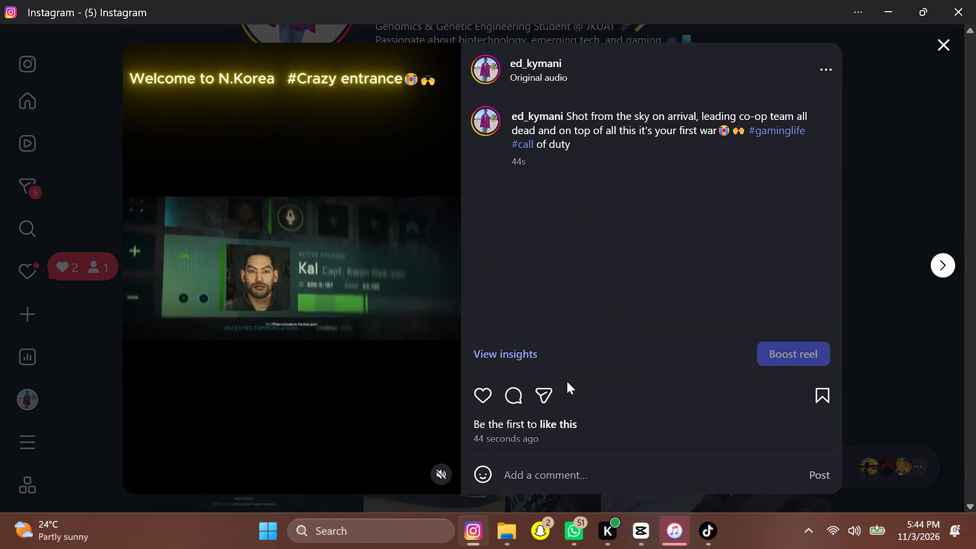
{"action": "left_click", "coordinate": [487, 396]}
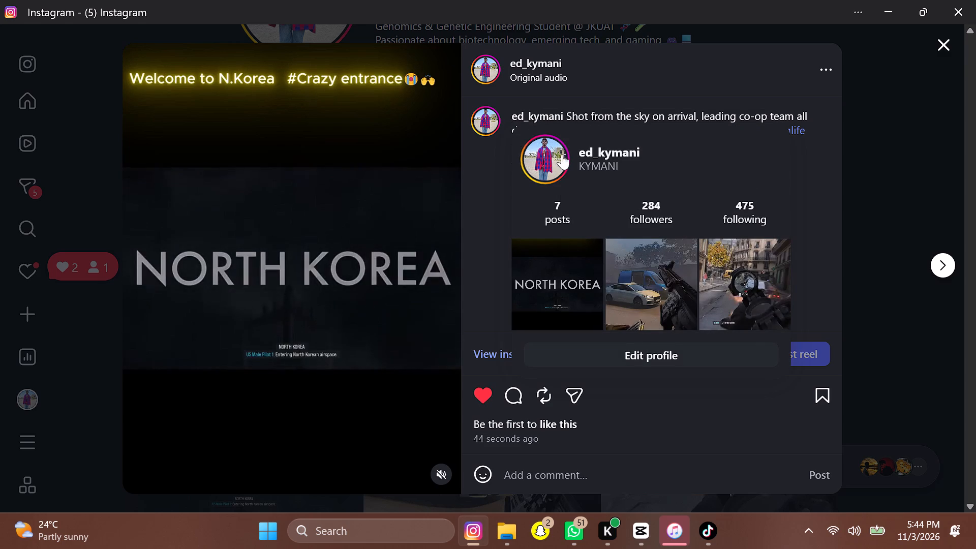
Copy the reel's full caption, from "Shot from the sky on arrival" through "#call of duty".
{"action": "left_click", "coordinate": [565, 115]}
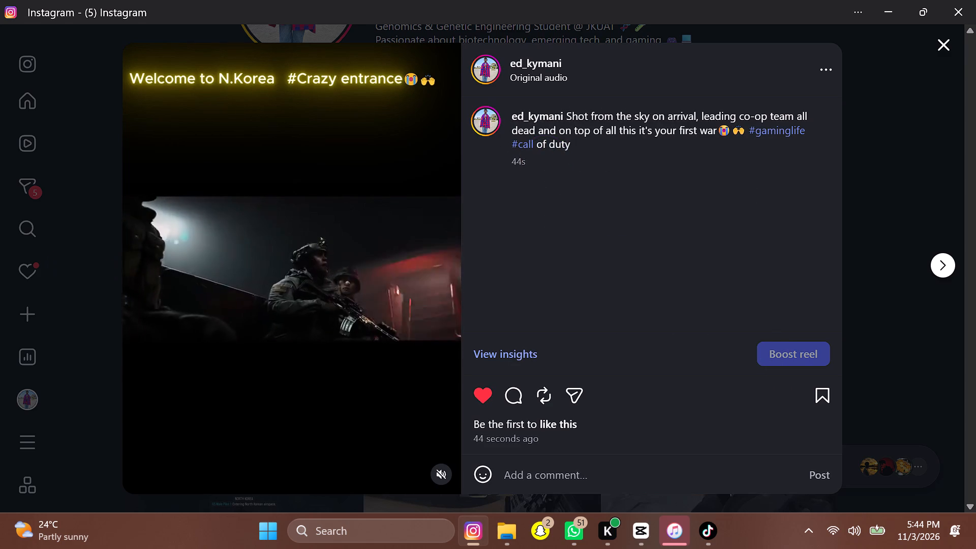
{"action": "left_click_drag", "start_coordinate": [566, 115], "coordinate": [588, 139]}
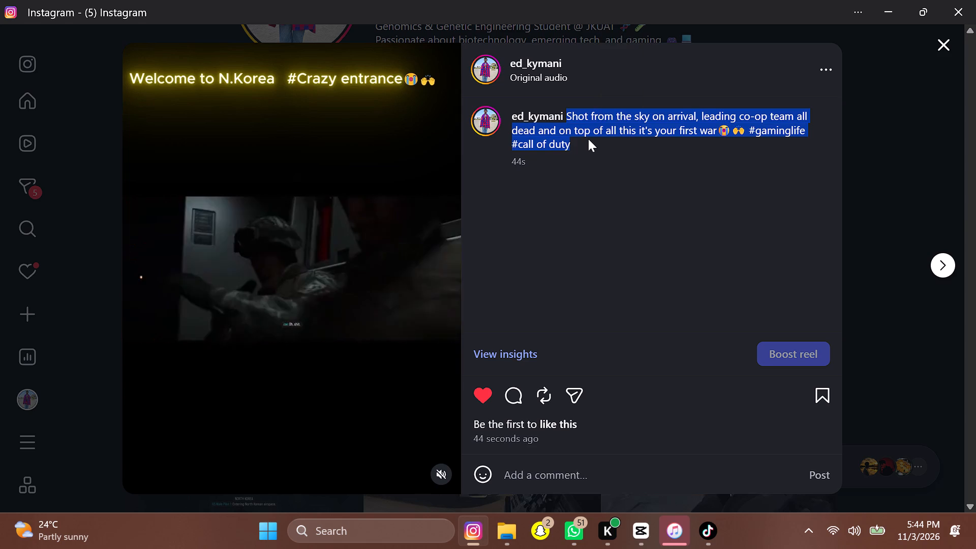
{"action": "key", "text": "ctrl+c"}
{"action": "scroll", "coordinate": [668, 434], "scroll_direction": "up", "scroll_amount": 1}
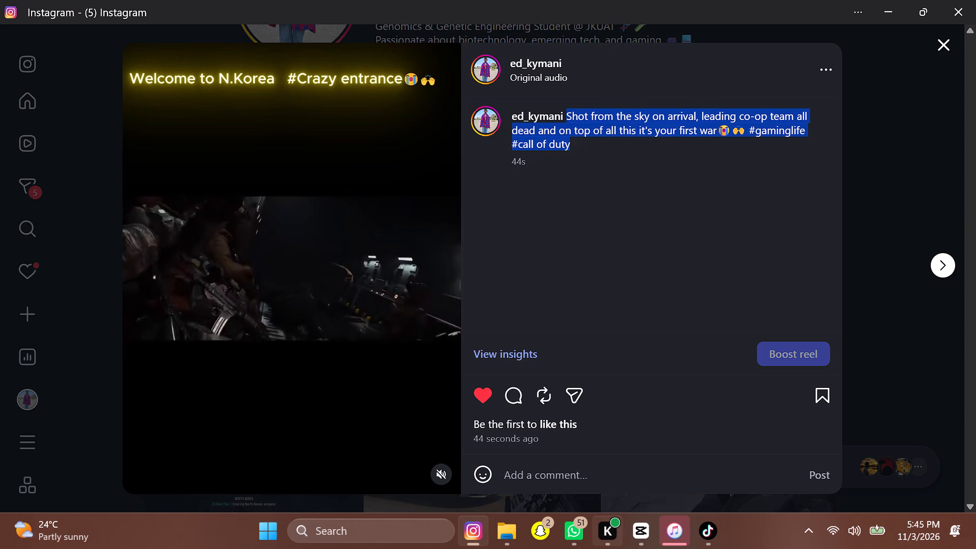
Switch to TikTok Studio and paste the copied reel caption at the start of the video's description, before "Call Of duty".
{"action": "left_click", "coordinate": [697, 547]}
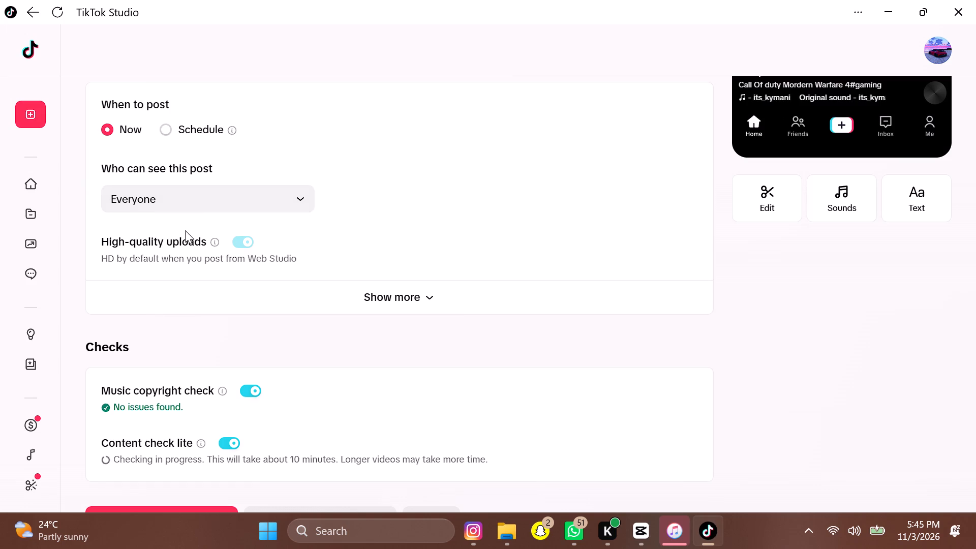
{"action": "scroll", "coordinate": [301, 287], "scroll_direction": "up", "scroll_amount": 5}
{"action": "scroll", "coordinate": [335, 214], "scroll_direction": "up", "scroll_amount": 1}
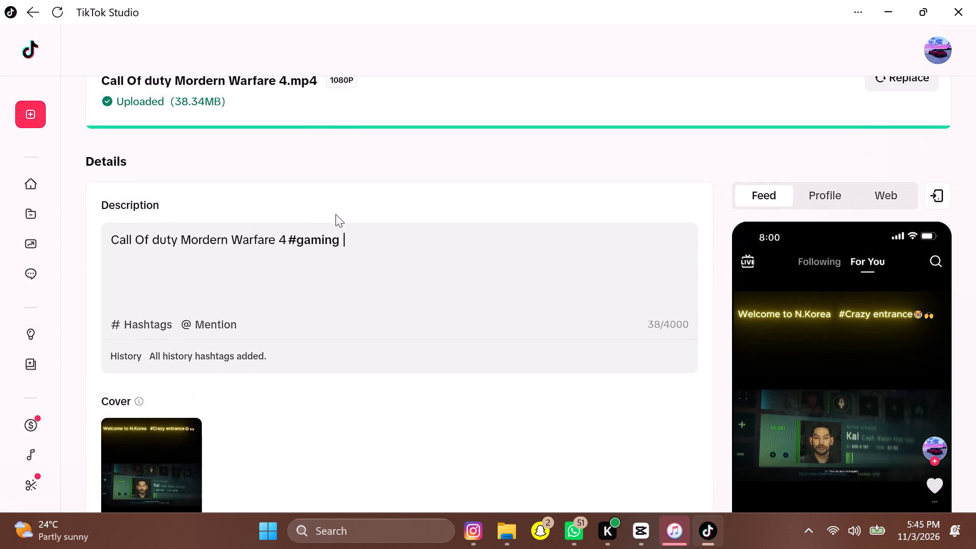
{"action": "scroll", "coordinate": [335, 214], "scroll_direction": "up", "scroll_amount": 2}
{"action": "left_click", "coordinate": [190, 257]}
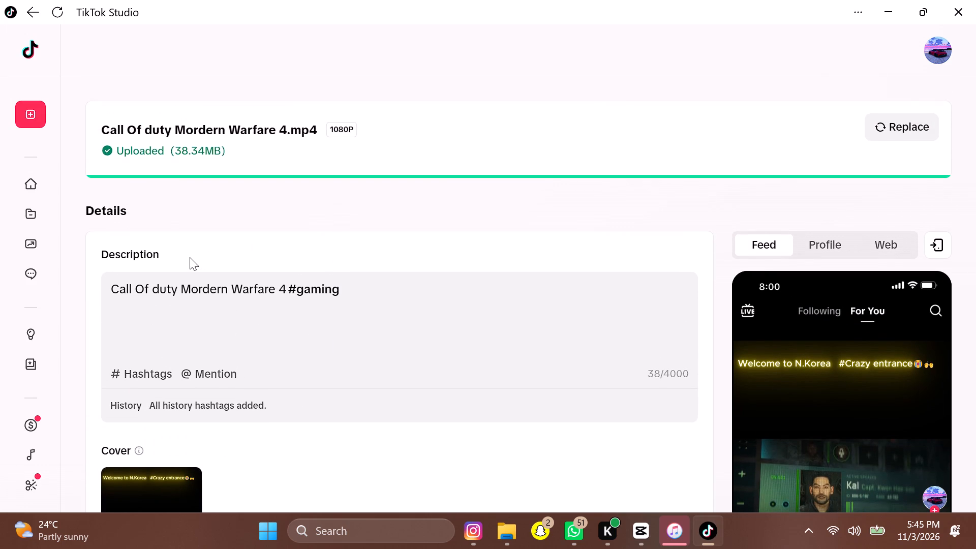
{"action": "left_click", "coordinate": [112, 290]}
{"action": "key", "text": "ctrl+v"}
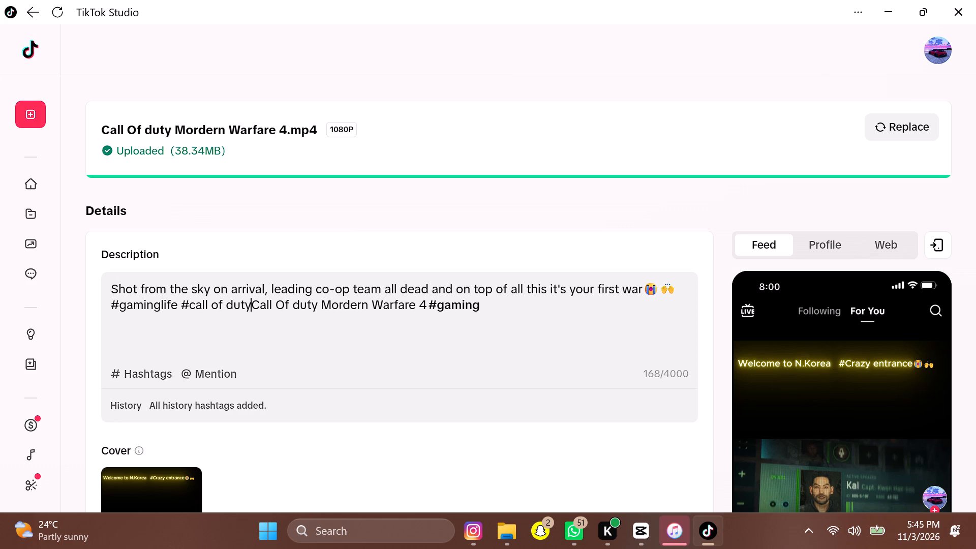
Post the TikTok video now, continuing before the content check is complete.
{"action": "scroll", "coordinate": [456, 339], "scroll_direction": "down", "scroll_amount": 6}
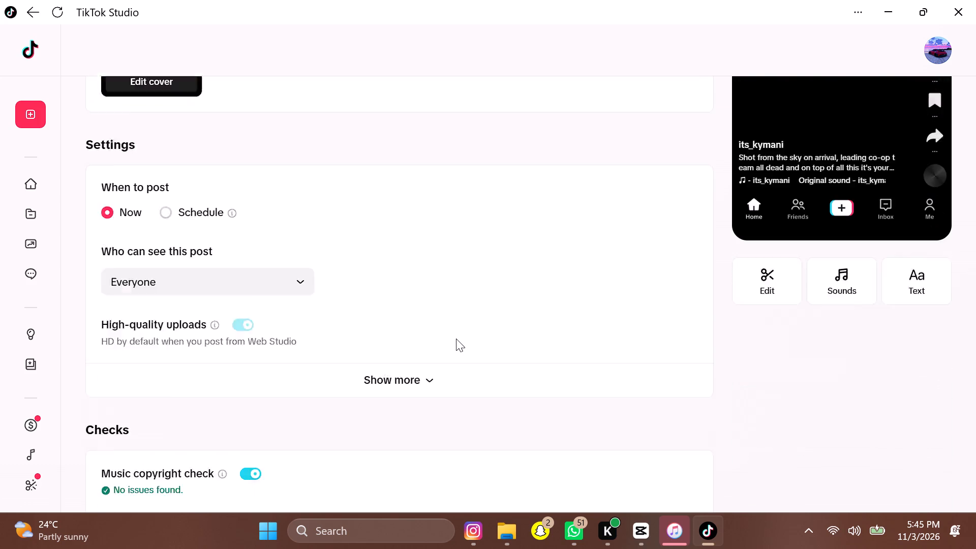
{"action": "scroll", "coordinate": [456, 339], "scroll_direction": "down", "scroll_amount": 3}
{"action": "left_click", "coordinate": [169, 438]}
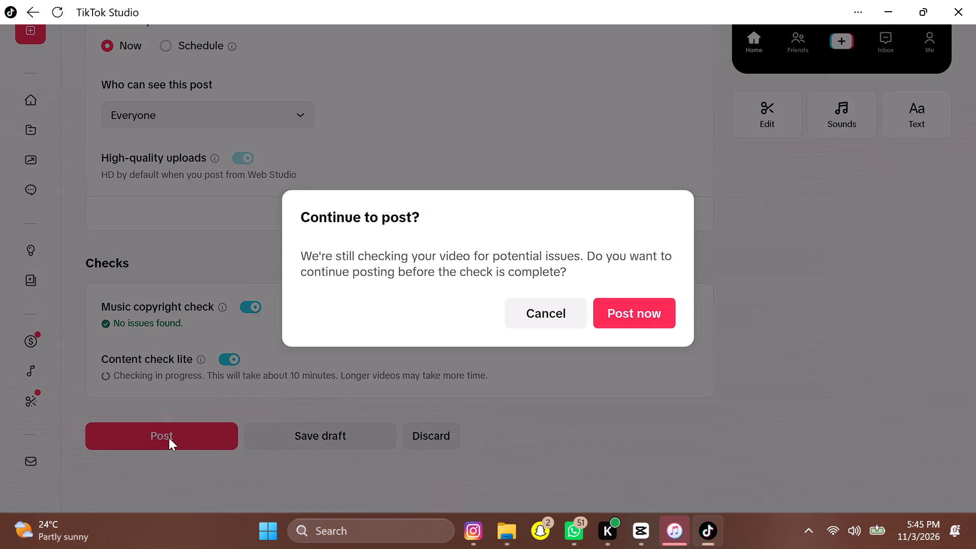
{"action": "left_click", "coordinate": [644, 320]}
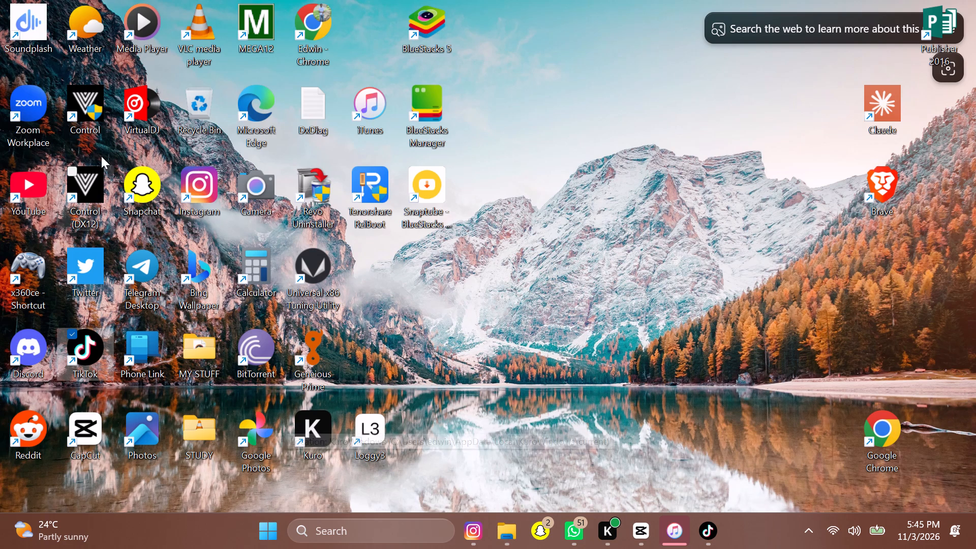
Open X and start a new post with the copied caption "Shot from the sky on arrival…" ending in "#gaminglife #call of duty".
{"action": "double_click", "coordinate": [90, 264]}
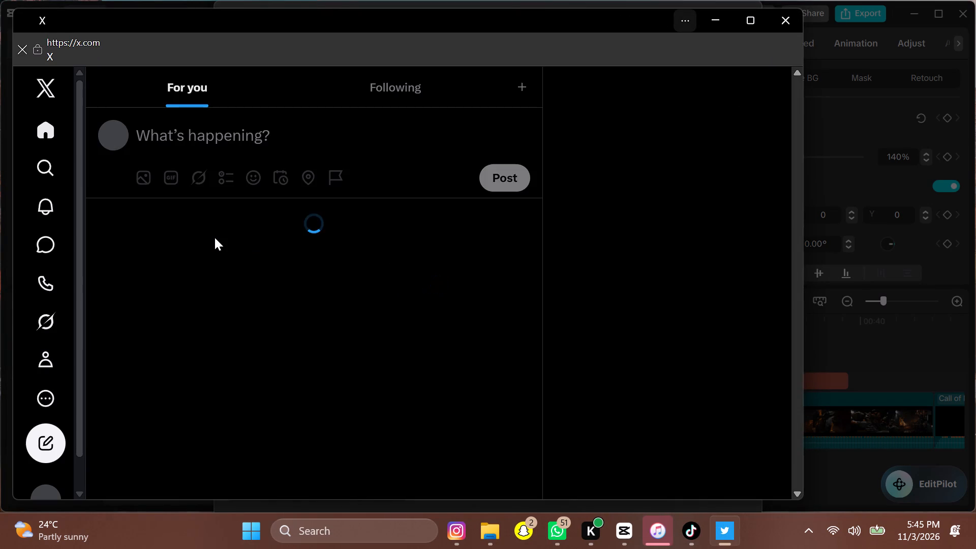
{"action": "left_click", "coordinate": [45, 442]}
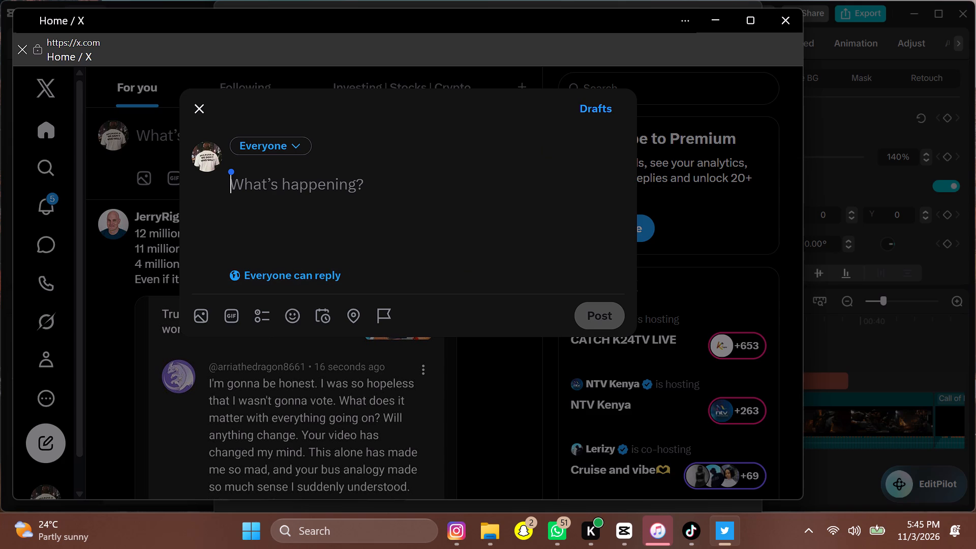
{"action": "key", "text": "ctrl+v"}
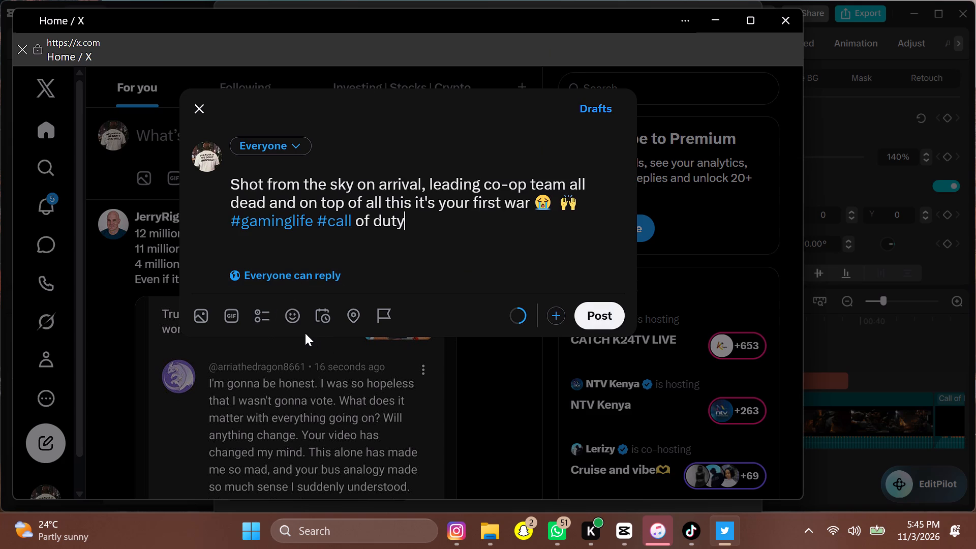
Attach the "Call Of duty Mordern Warfare 4" video from Downloads to the X post.
{"action": "left_click", "coordinate": [203, 318]}
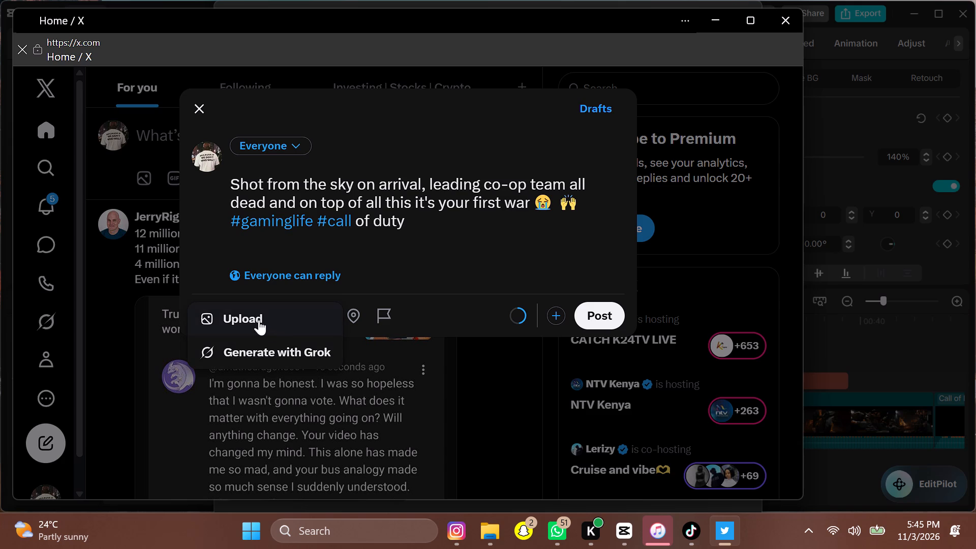
{"action": "left_click", "coordinate": [259, 320]}
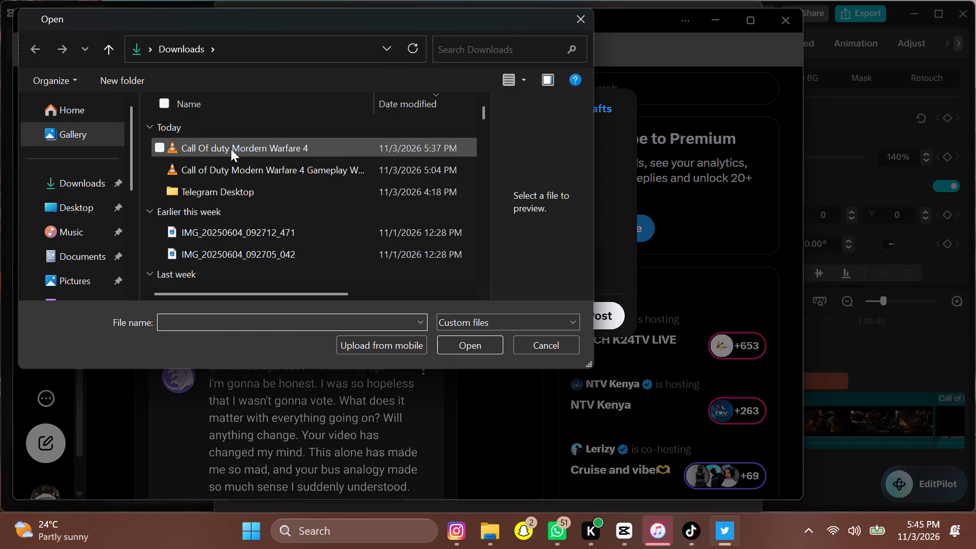
{"action": "left_click", "coordinate": [231, 149]}
{"action": "left_click", "coordinate": [485, 343]}
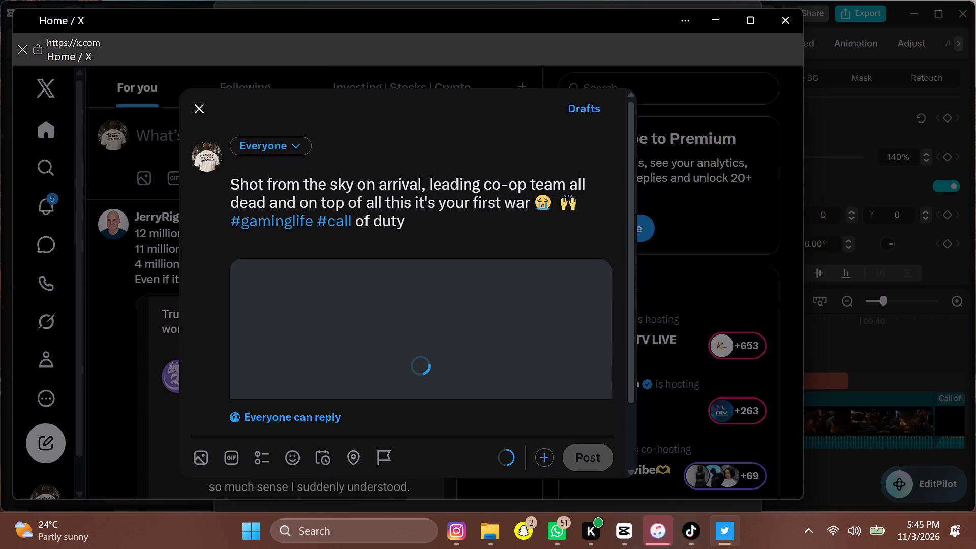
Check the post's caption and video preview, wait for the upload to finish, and publish the post on X.
{"action": "scroll", "coordinate": [508, 221], "scroll_direction": "down", "scroll_amount": 1}
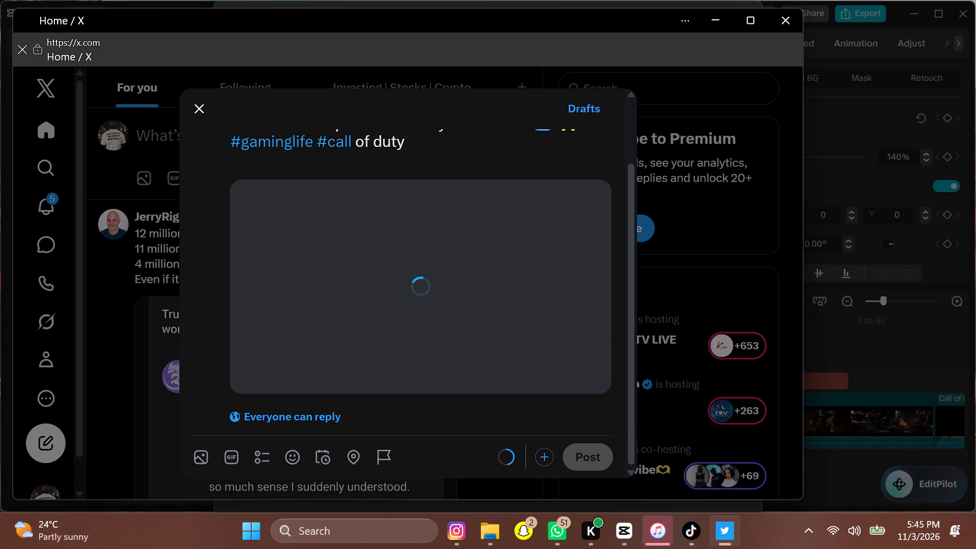
{"action": "scroll", "coordinate": [508, 221], "scroll_direction": "down", "scroll_amount": 1}
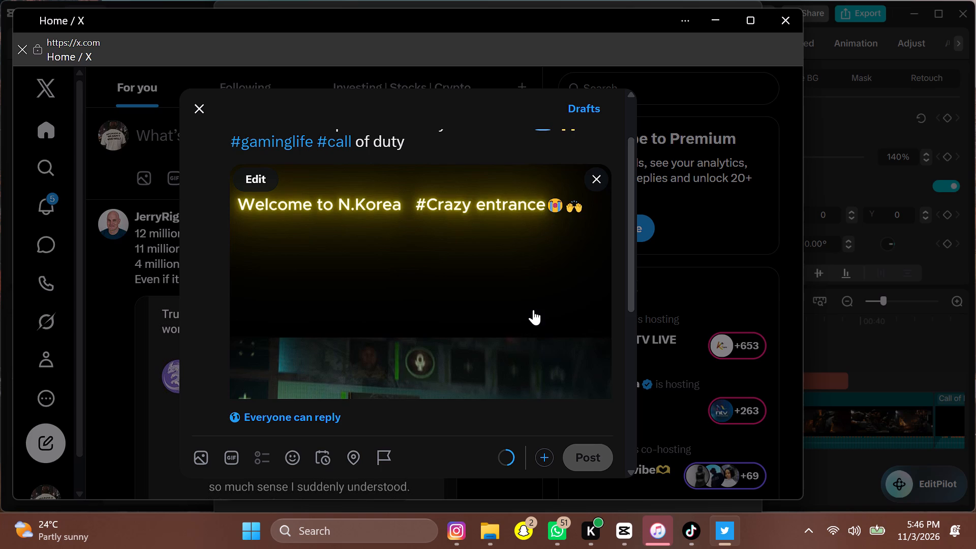
{"action": "scroll", "coordinate": [533, 310], "scroll_direction": "down", "scroll_amount": 7}
{"action": "scroll", "coordinate": [533, 310], "scroll_direction": "up", "scroll_amount": 6}
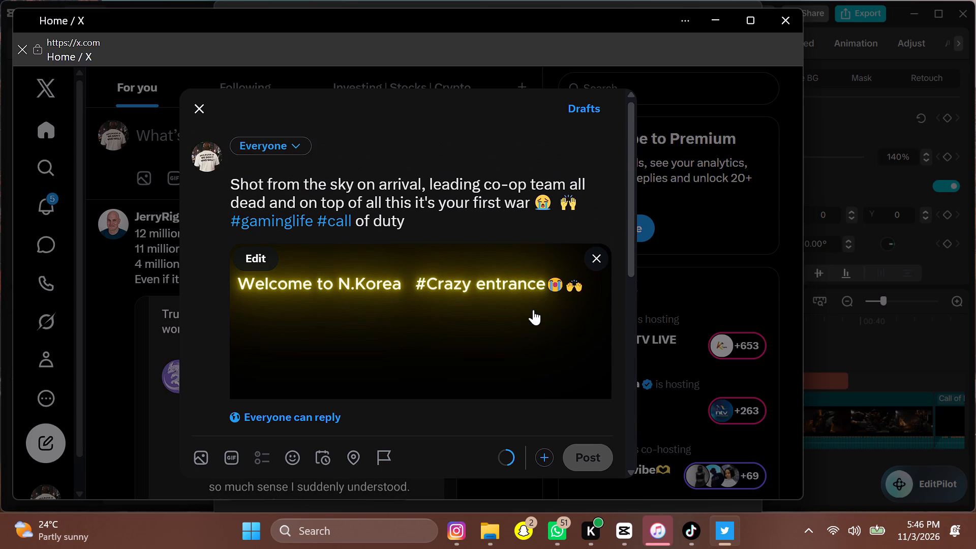
{"action": "scroll", "coordinate": [533, 310], "scroll_direction": "down", "scroll_amount": 4}
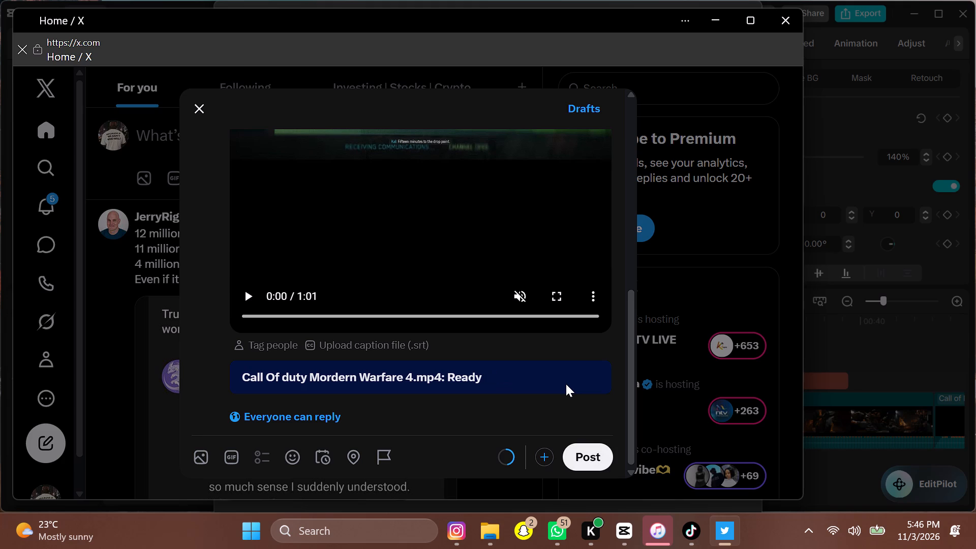
{"action": "left_click", "coordinate": [590, 460]}
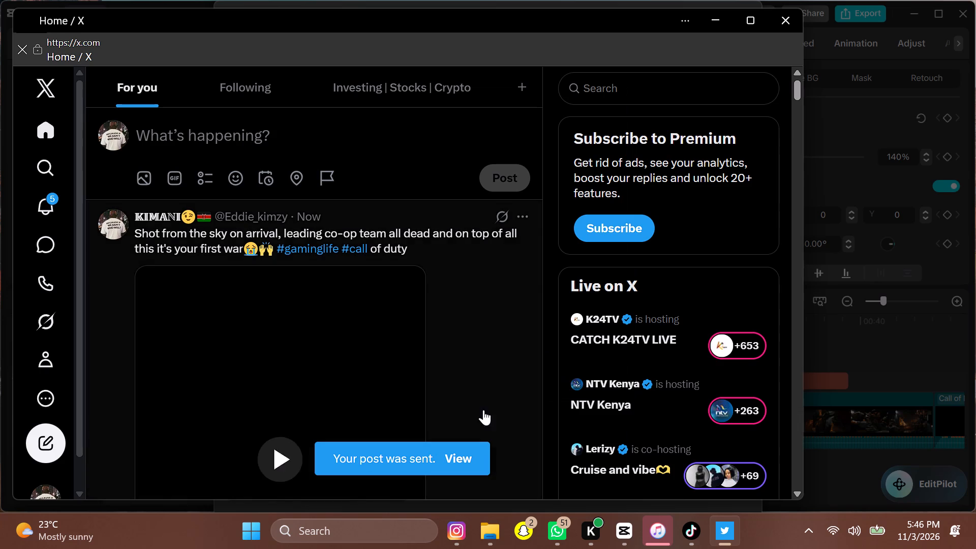
Look over the newly published post in the For you feed and browse the posts below it.
{"action": "scroll", "coordinate": [257, 340], "scroll_direction": "down", "scroll_amount": 1}
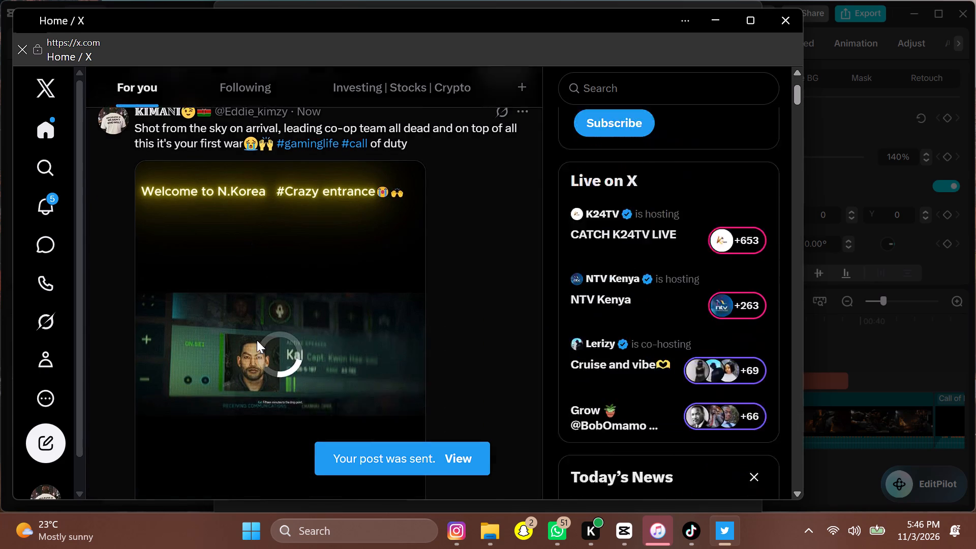
{"action": "scroll", "coordinate": [257, 340], "scroll_direction": "down", "scroll_amount": 4}
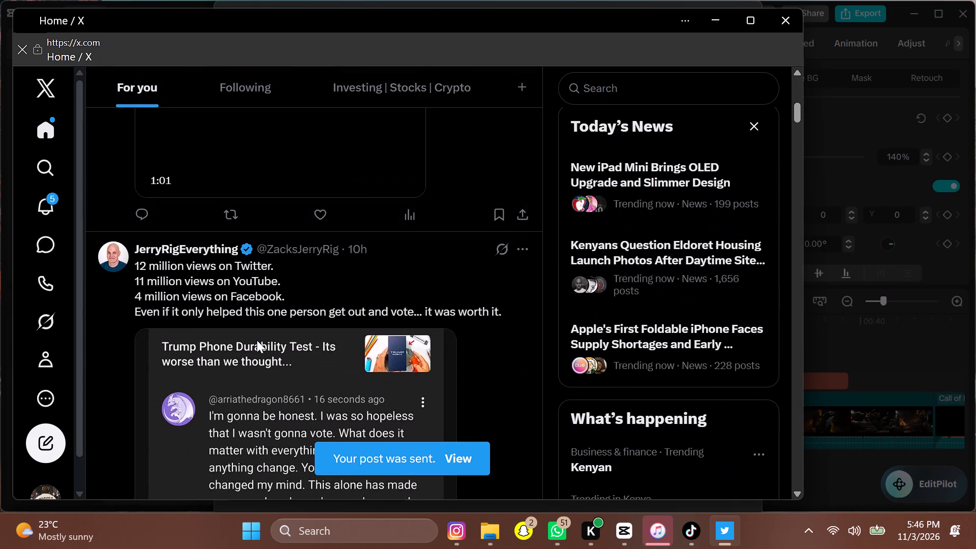
{"action": "scroll", "coordinate": [257, 340], "scroll_direction": "down", "scroll_amount": 1}
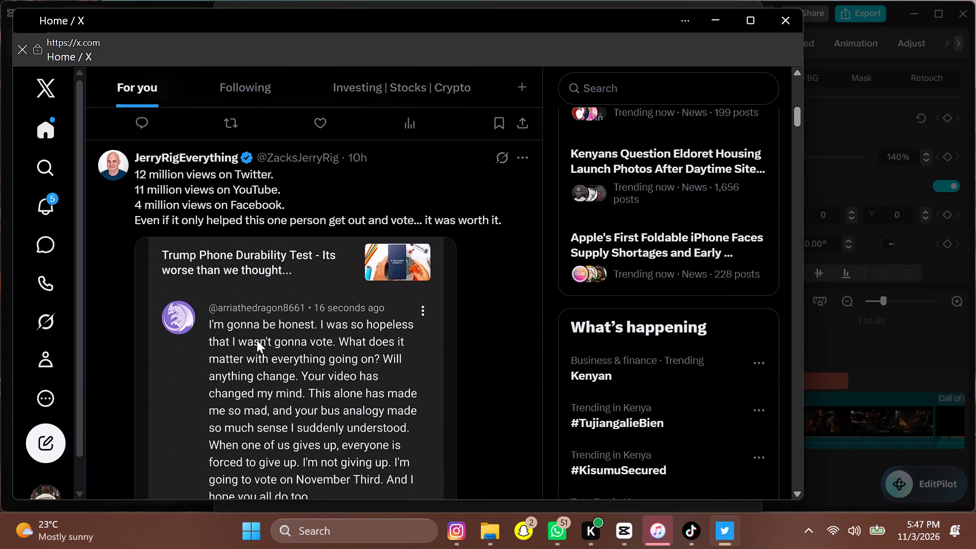
{"action": "scroll", "coordinate": [257, 340], "scroll_direction": "down", "scroll_amount": 1}
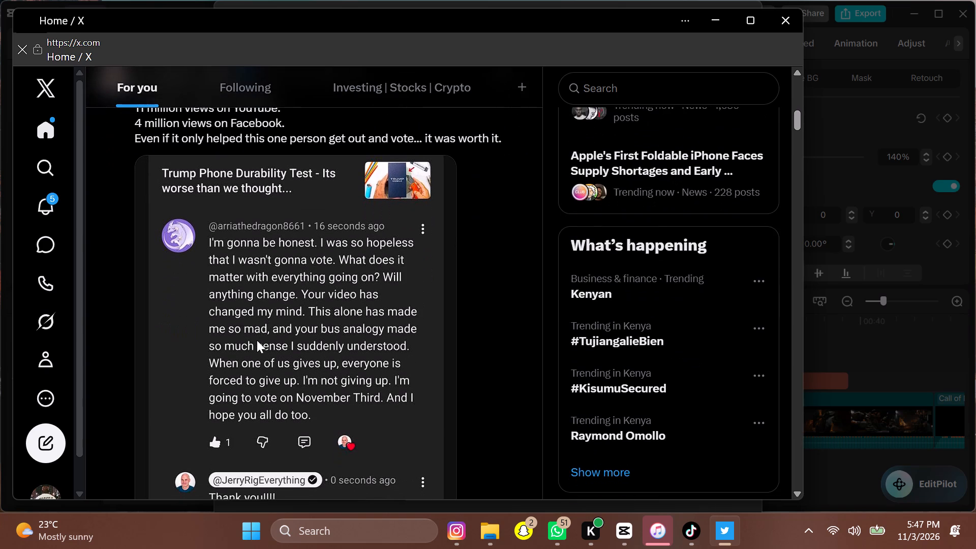
{"action": "scroll", "coordinate": [257, 340], "scroll_direction": "down", "scroll_amount": 5}
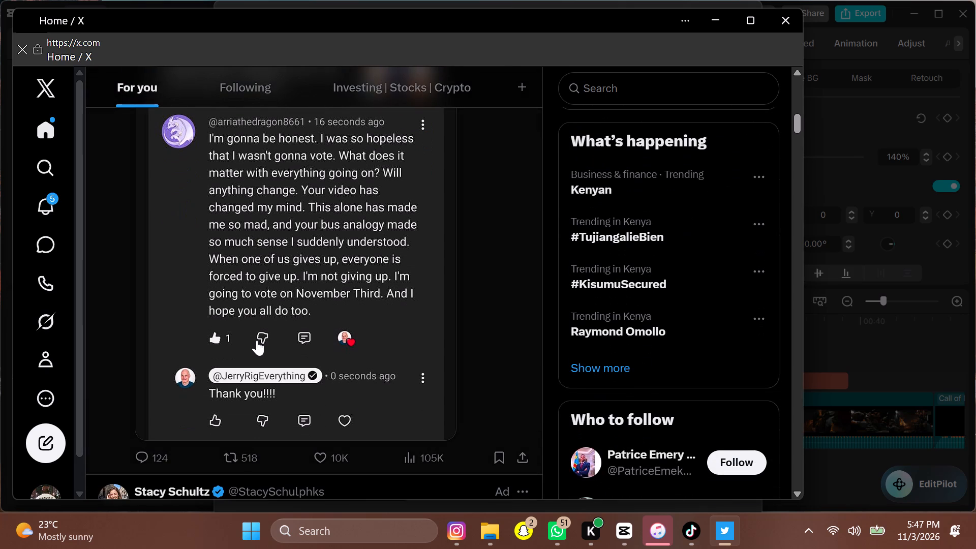
{"action": "scroll", "coordinate": [257, 340], "scroll_direction": "up", "scroll_amount": 1}
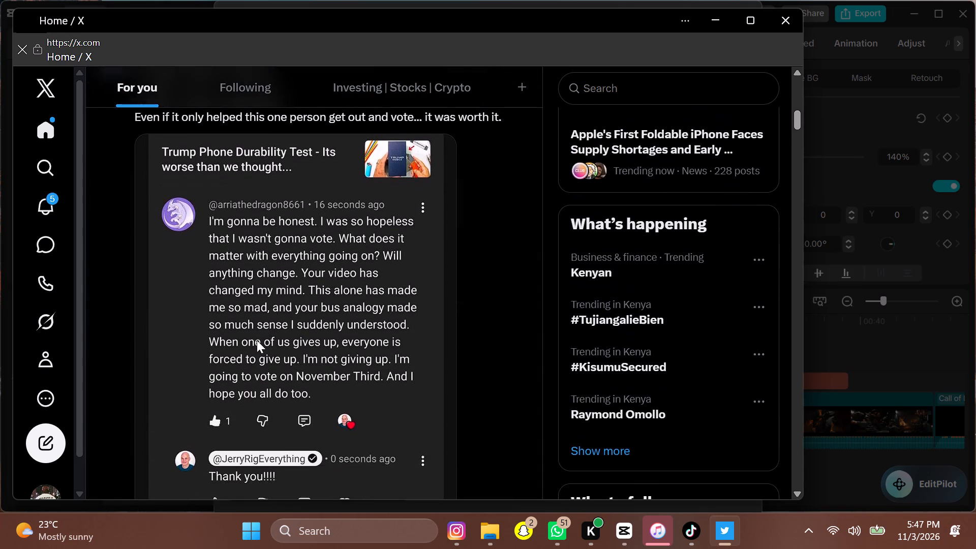
{"action": "scroll", "coordinate": [257, 340], "scroll_direction": "down", "scroll_amount": 8}
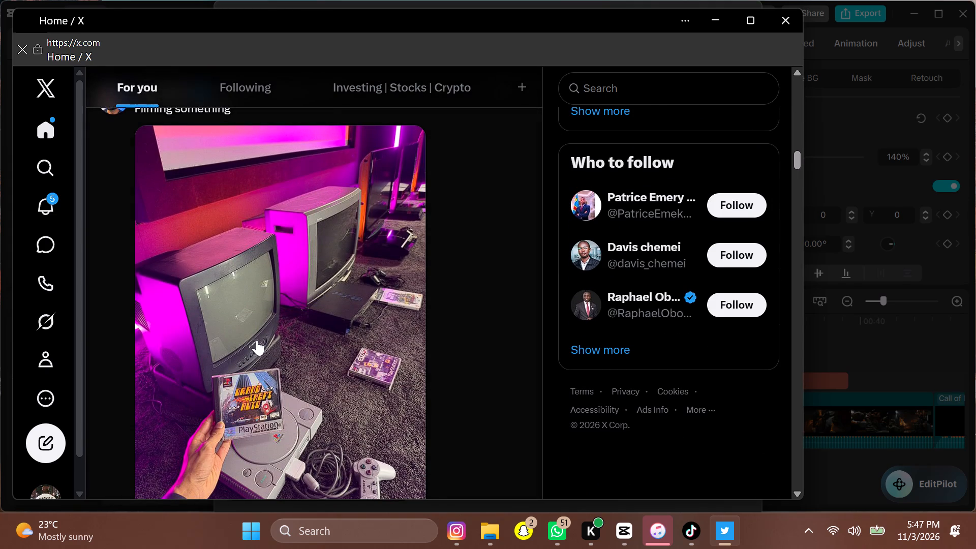
{"action": "scroll", "coordinate": [257, 340], "scroll_direction": "down", "scroll_amount": 4}
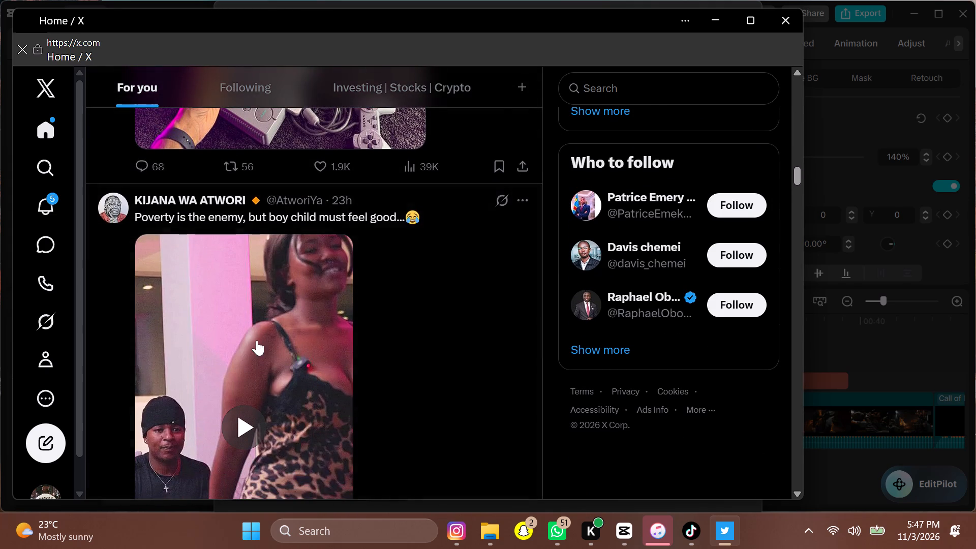
{"action": "scroll", "coordinate": [257, 340], "scroll_direction": "down", "scroll_amount": 1}
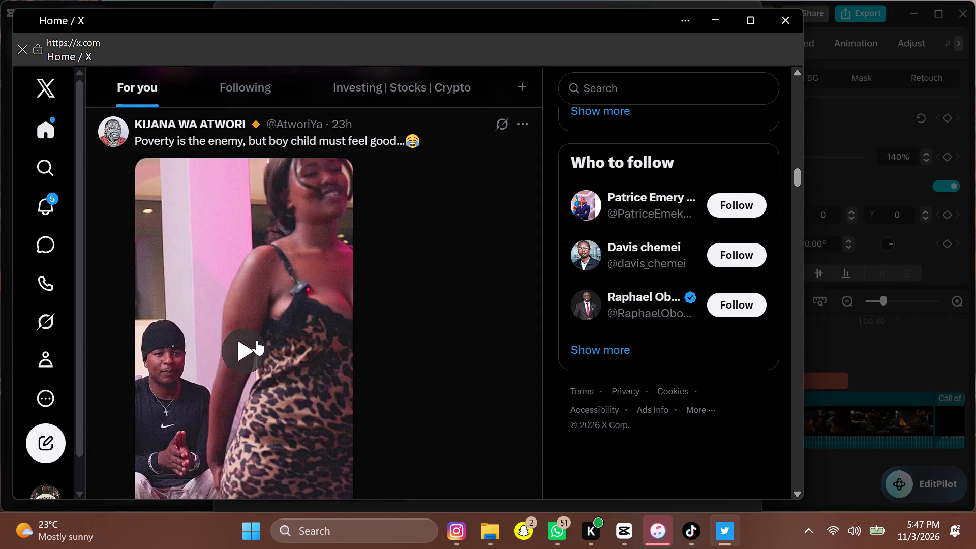
{"action": "scroll", "coordinate": [257, 340], "scroll_direction": "down", "scroll_amount": 3}
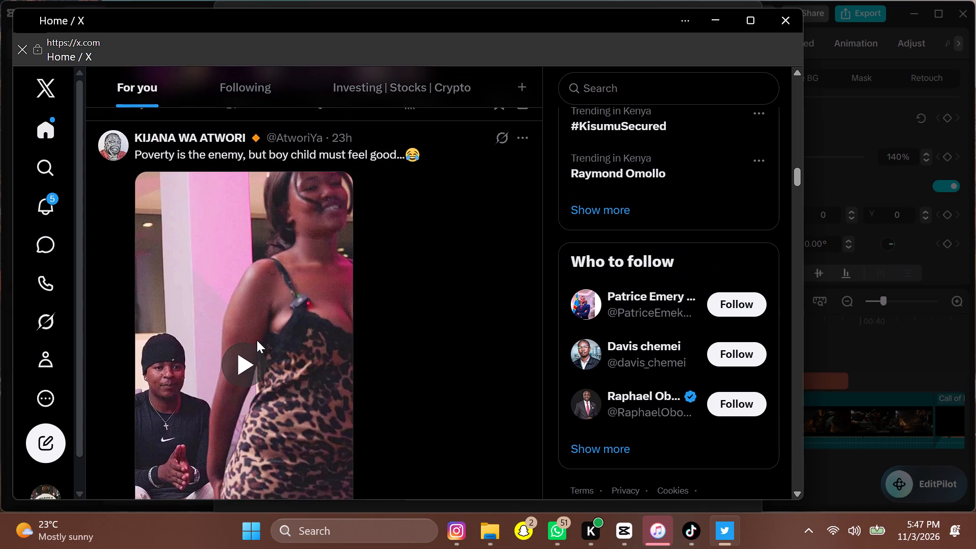
{"action": "scroll", "coordinate": [257, 340], "scroll_direction": "down", "scroll_amount": 3}
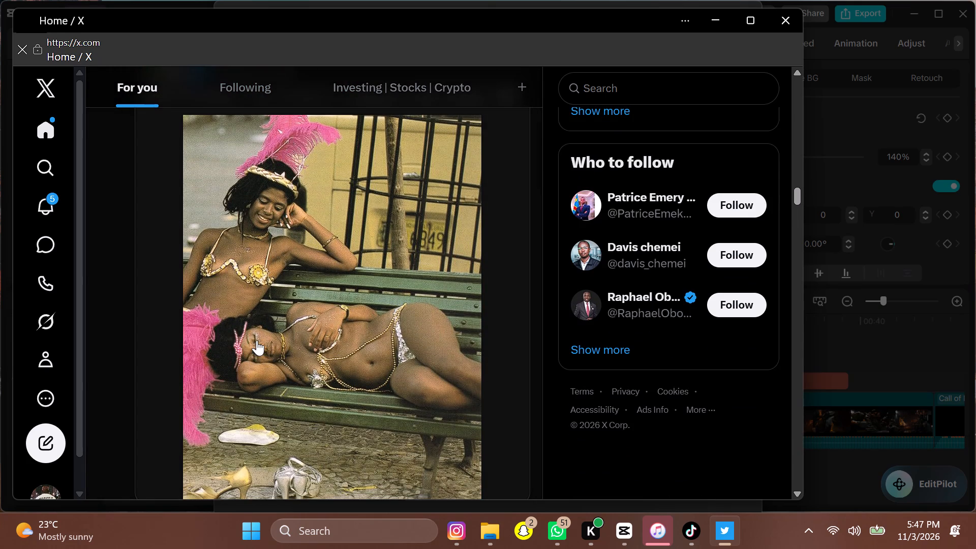
Browse the posts further down the For you feed on X, and minimise its window to return to CapCut.
{"action": "scroll", "coordinate": [257, 340], "scroll_direction": "up", "scroll_amount": 1}
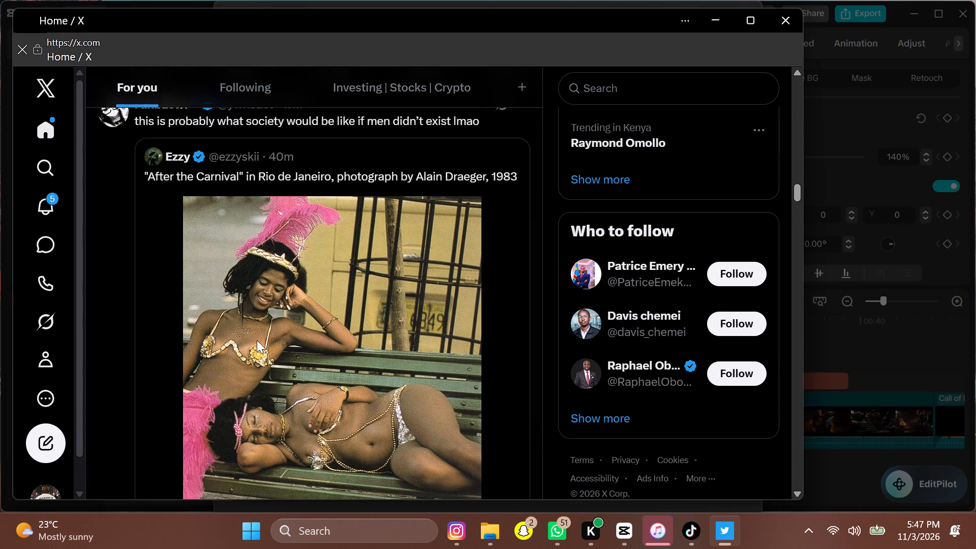
{"action": "scroll", "coordinate": [257, 340], "scroll_direction": "up", "scroll_amount": 2}
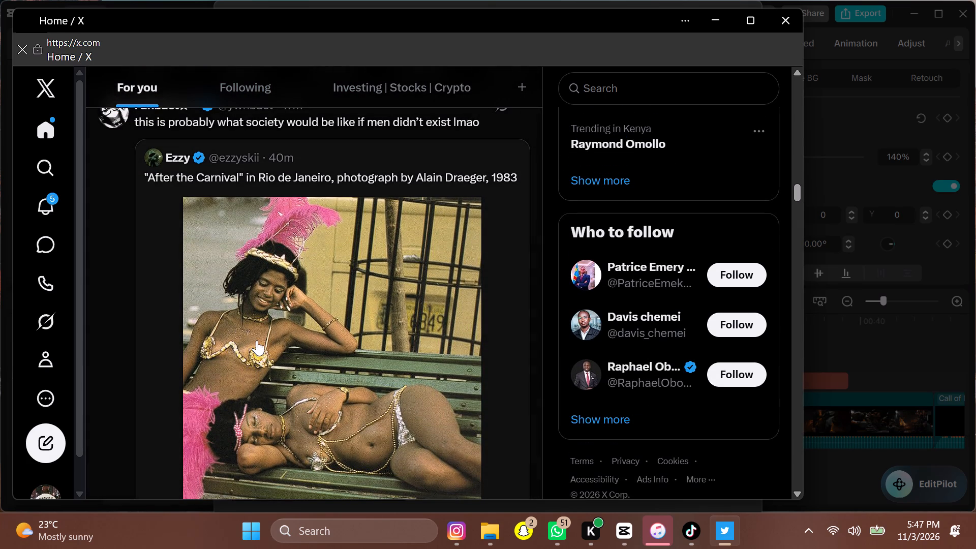
{"action": "scroll", "coordinate": [257, 340], "scroll_direction": "up", "scroll_amount": 1}
{"action": "scroll", "coordinate": [257, 340], "scroll_direction": "down", "scroll_amount": 2}
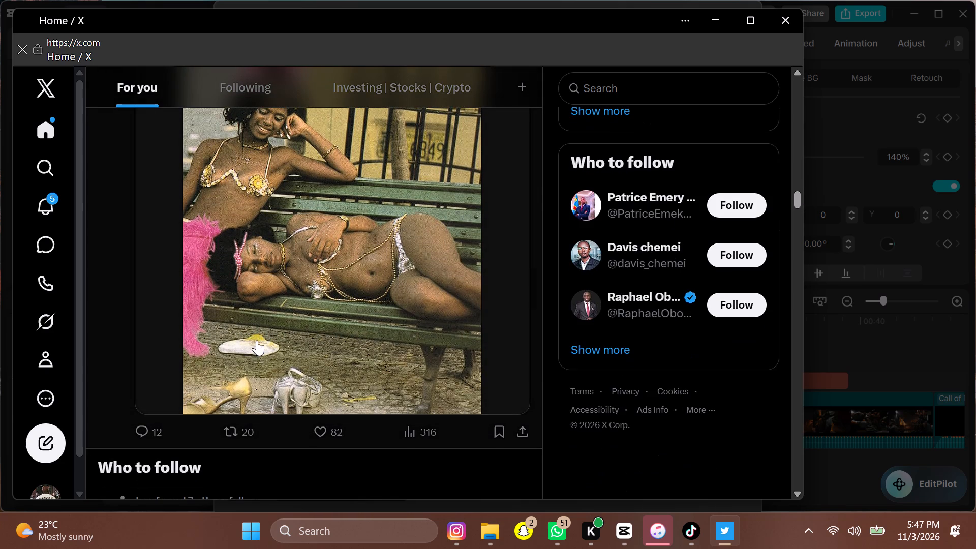
{"action": "scroll", "coordinate": [257, 340], "scroll_direction": "down", "scroll_amount": 1}
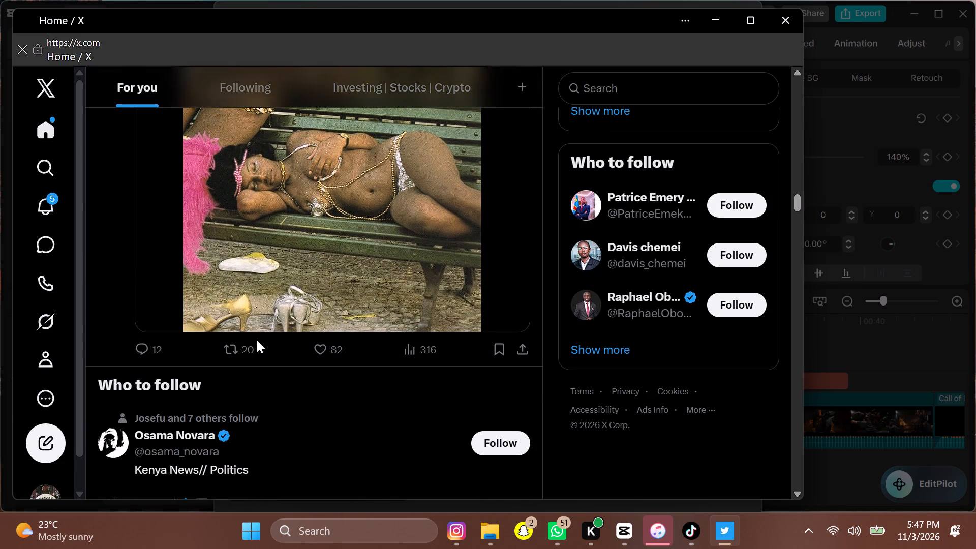
{"action": "scroll", "coordinate": [257, 340], "scroll_direction": "down", "scroll_amount": 2}
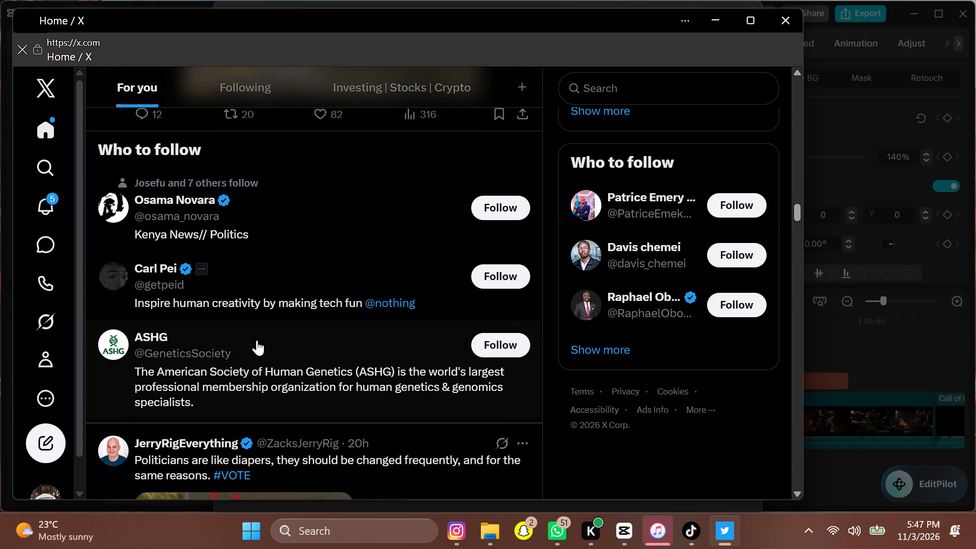
{"action": "scroll", "coordinate": [257, 340], "scroll_direction": "down", "scroll_amount": 4}
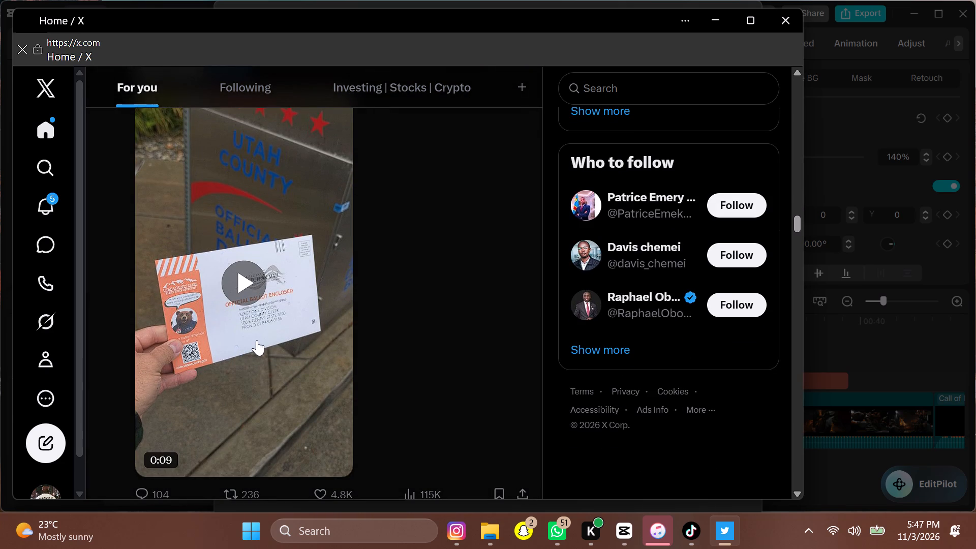
{"action": "scroll", "coordinate": [257, 340], "scroll_direction": "down", "scroll_amount": 1}
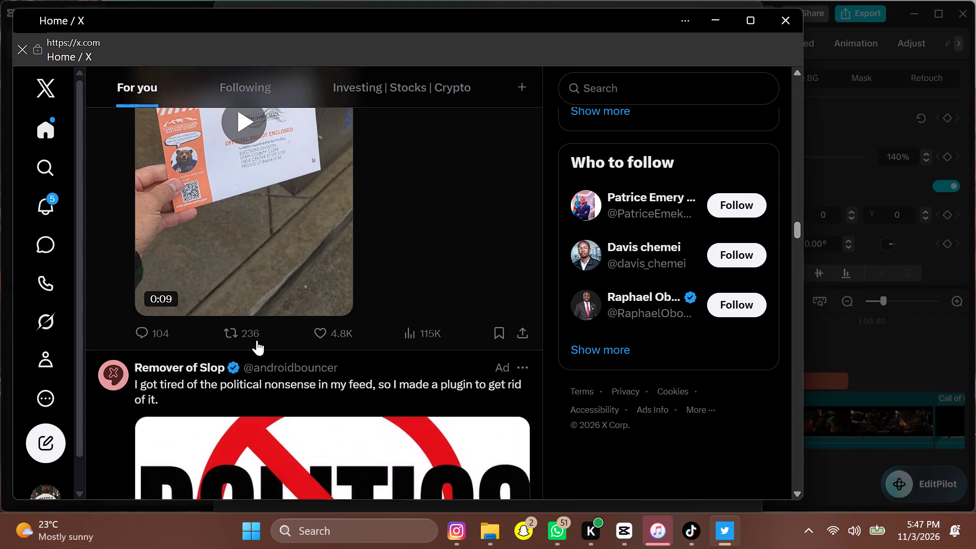
{"action": "scroll", "coordinate": [257, 340], "scroll_direction": "down", "scroll_amount": 4}
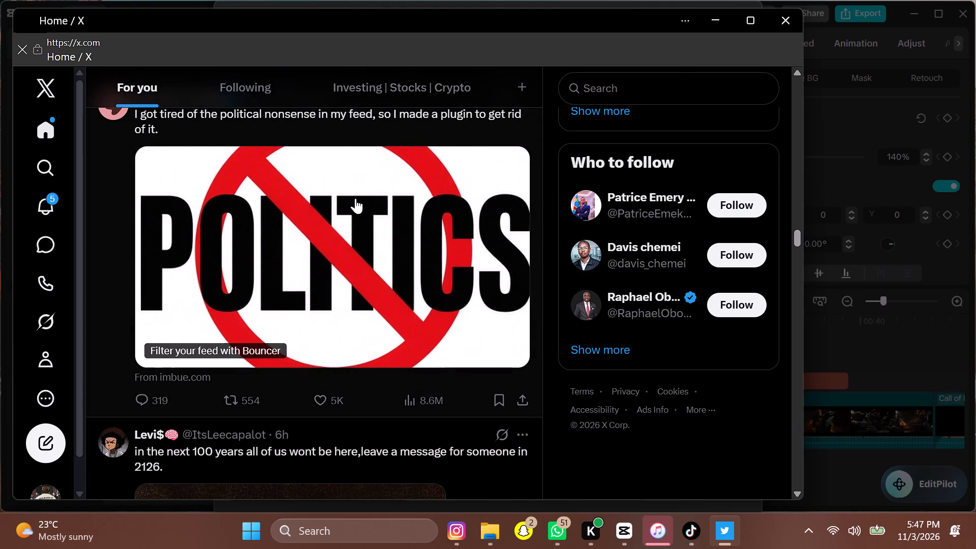
{"action": "left_click", "coordinate": [718, 22]}
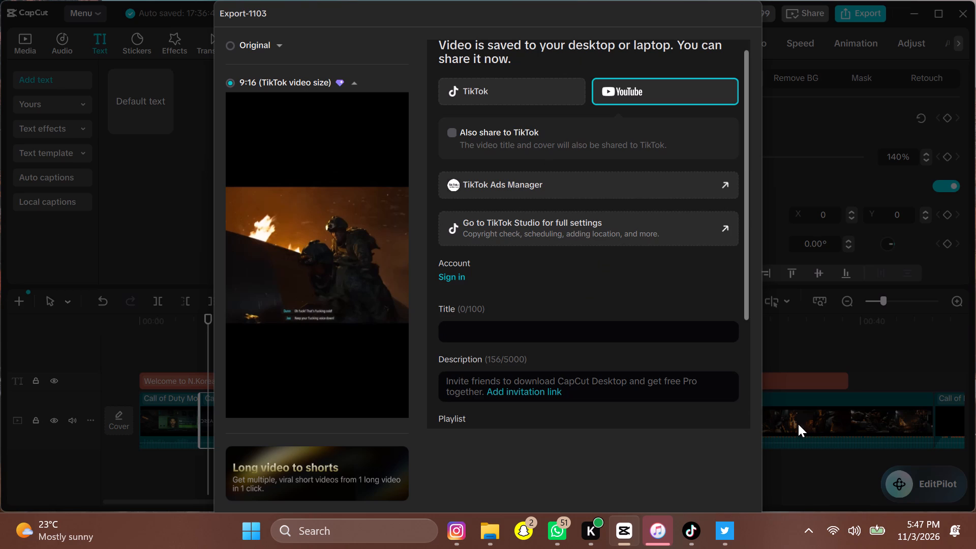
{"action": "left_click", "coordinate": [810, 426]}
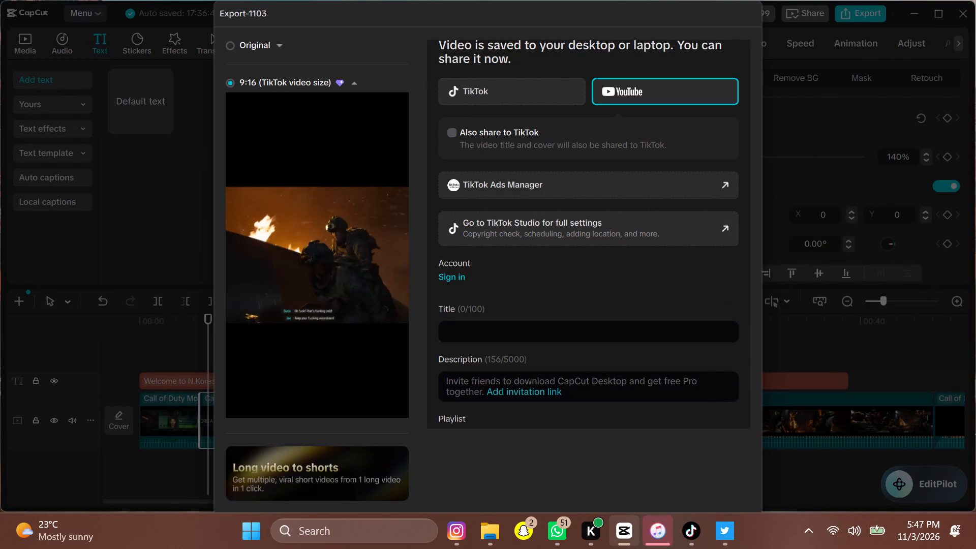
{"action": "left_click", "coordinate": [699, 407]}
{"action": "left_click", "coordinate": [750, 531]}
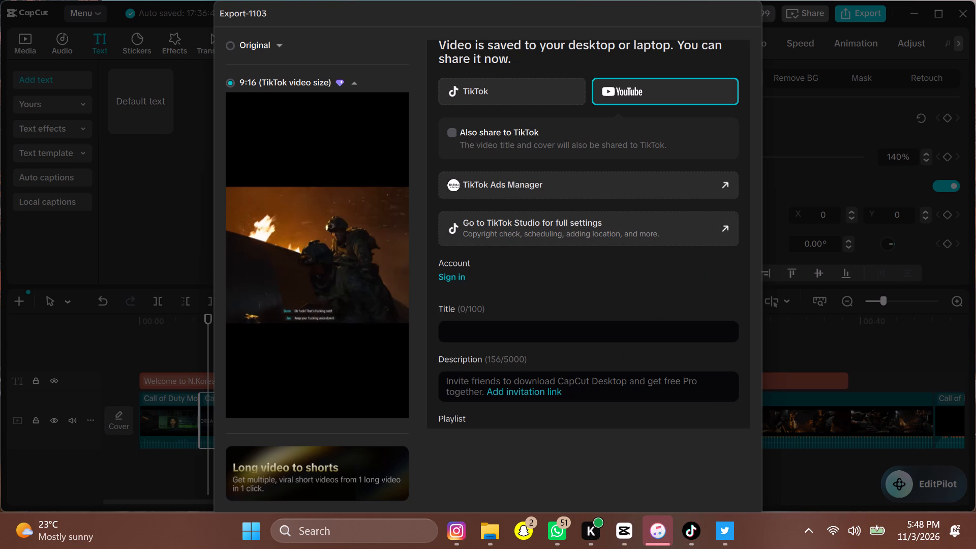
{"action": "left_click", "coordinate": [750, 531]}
Open Task Manager with its list of running processes.
{"action": "right_click", "coordinate": [764, 529]}
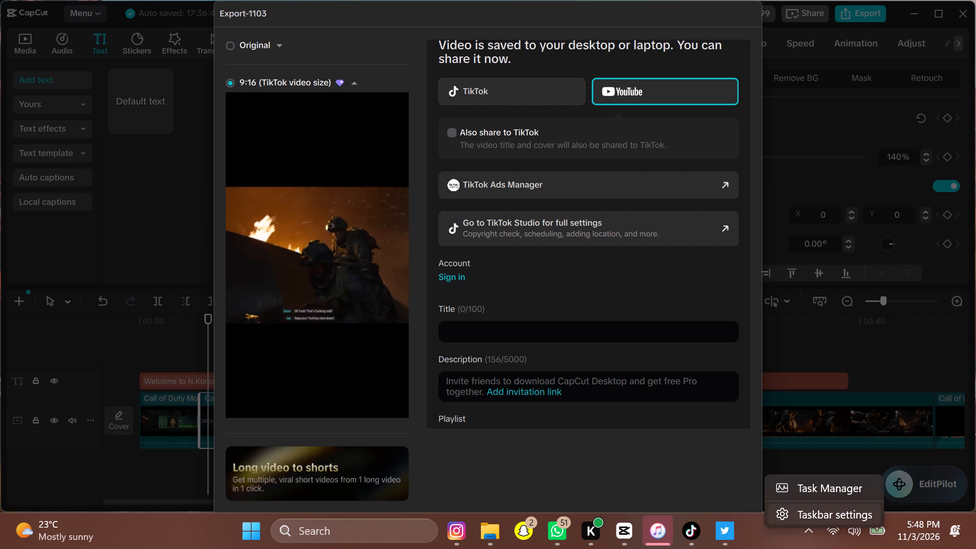
{"action": "left_click", "coordinate": [797, 489]}
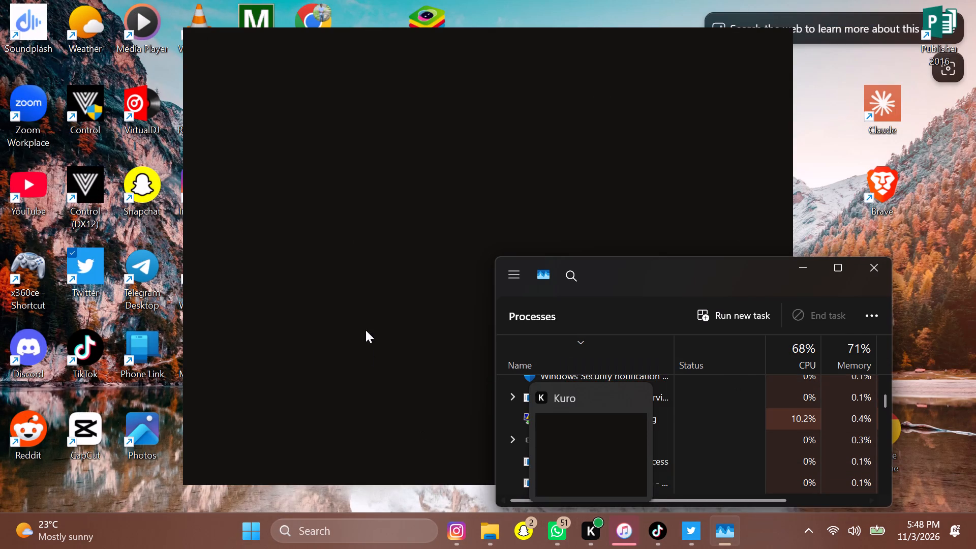
{"action": "left_click", "coordinate": [851, 207]}
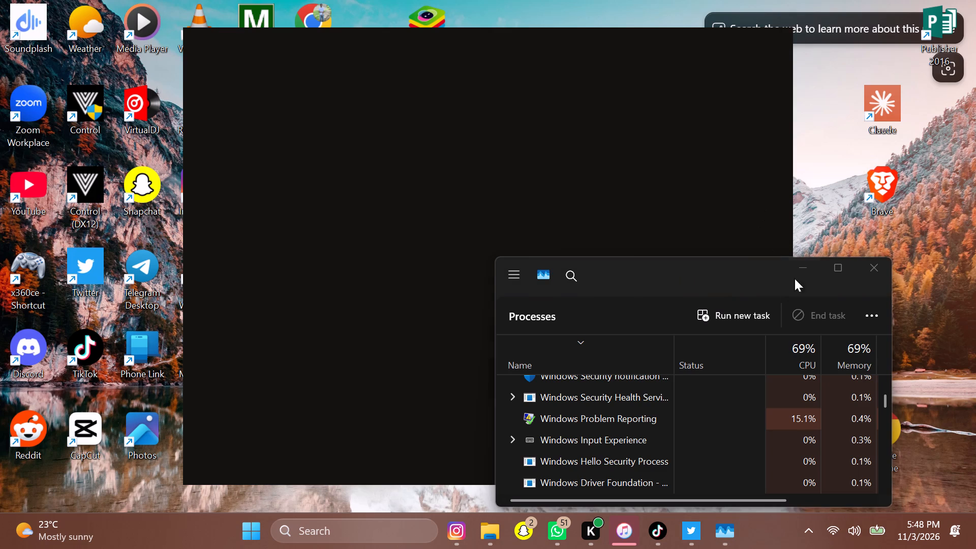